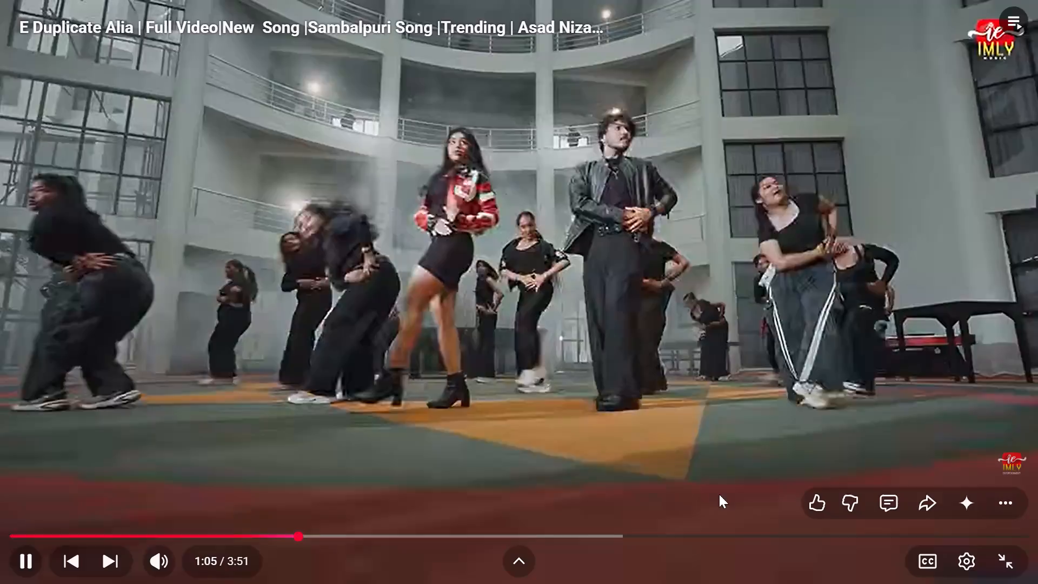
Exit full screen and download the full "E Duplicate Alia" video as a 128Kbps MP3.
click(1012, 559)
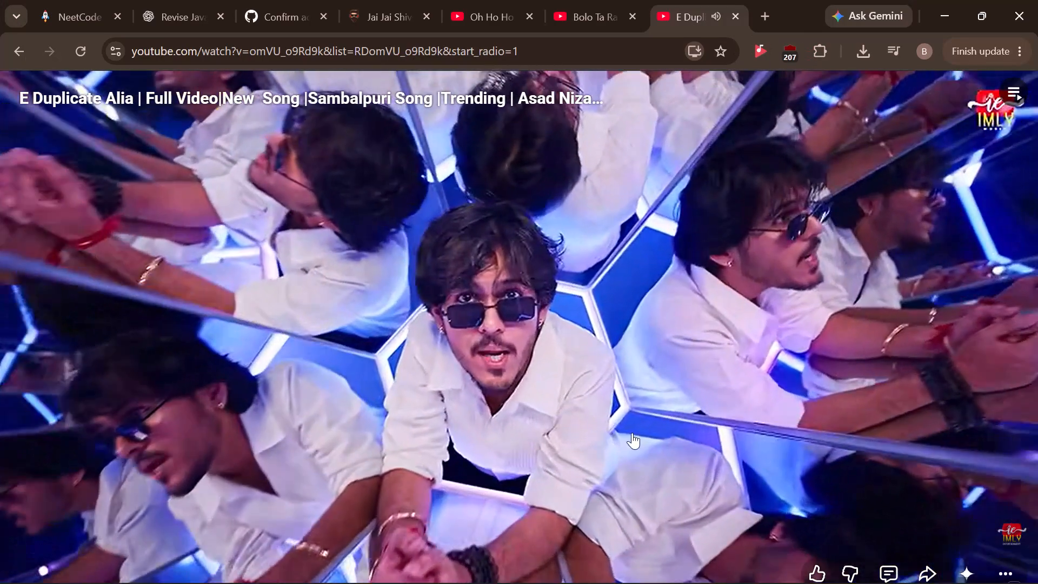
scroll(519, 475, down, 2)
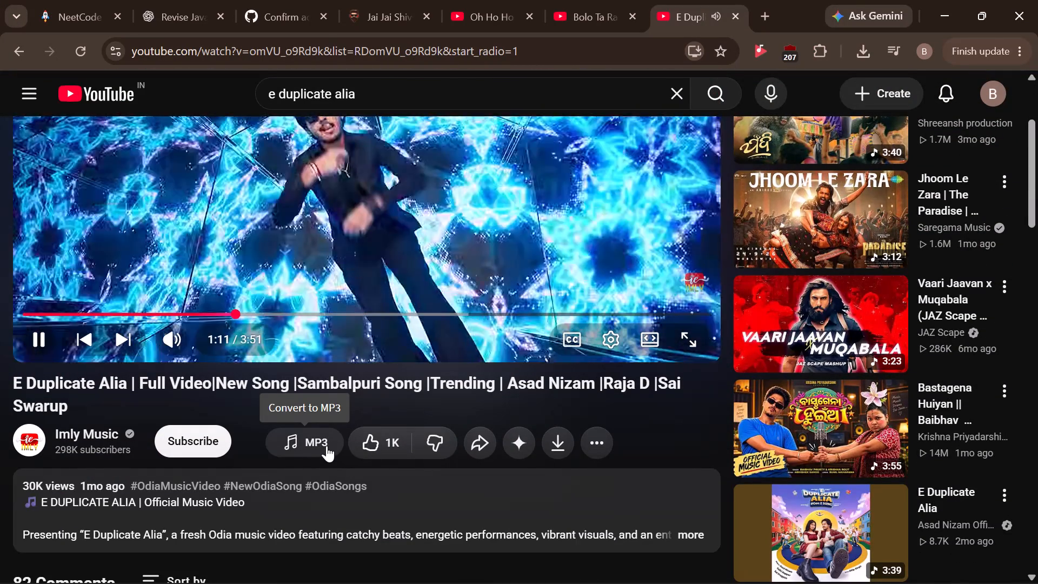
scroll(283, 428, down, 1)
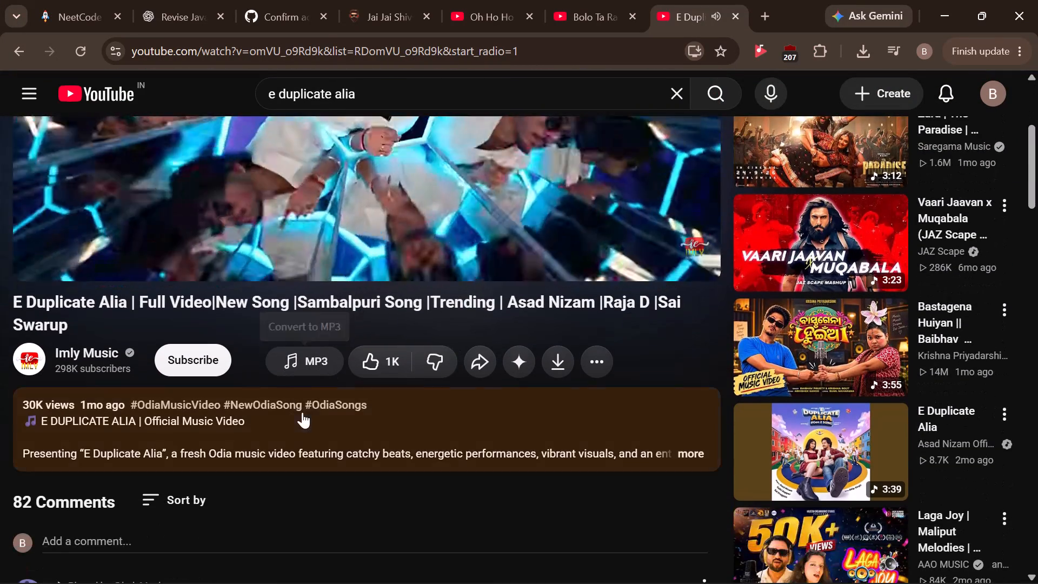
click(314, 355)
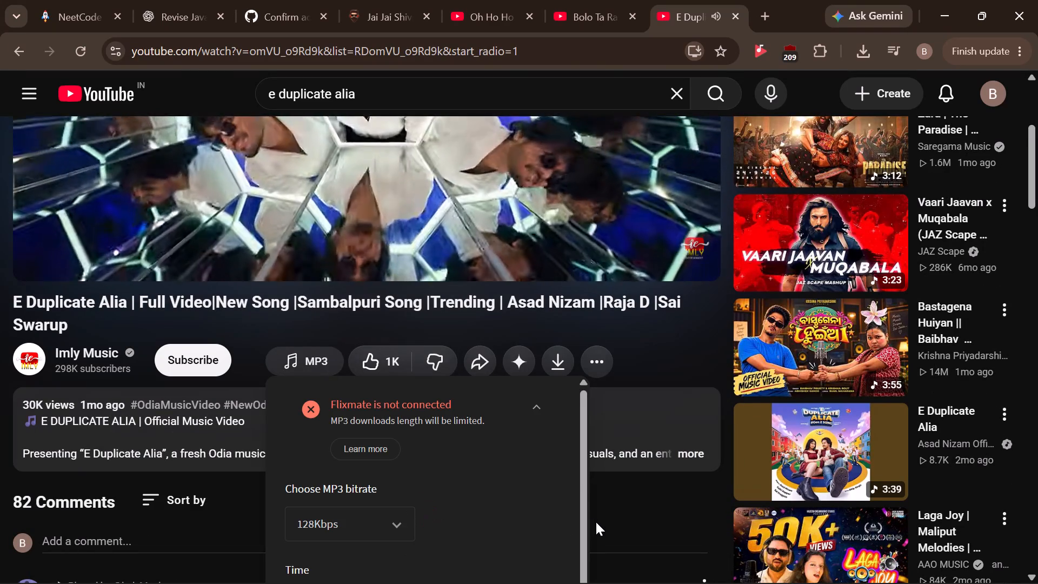
scroll(596, 522, down, 1)
scroll(652, 524, down, 3)
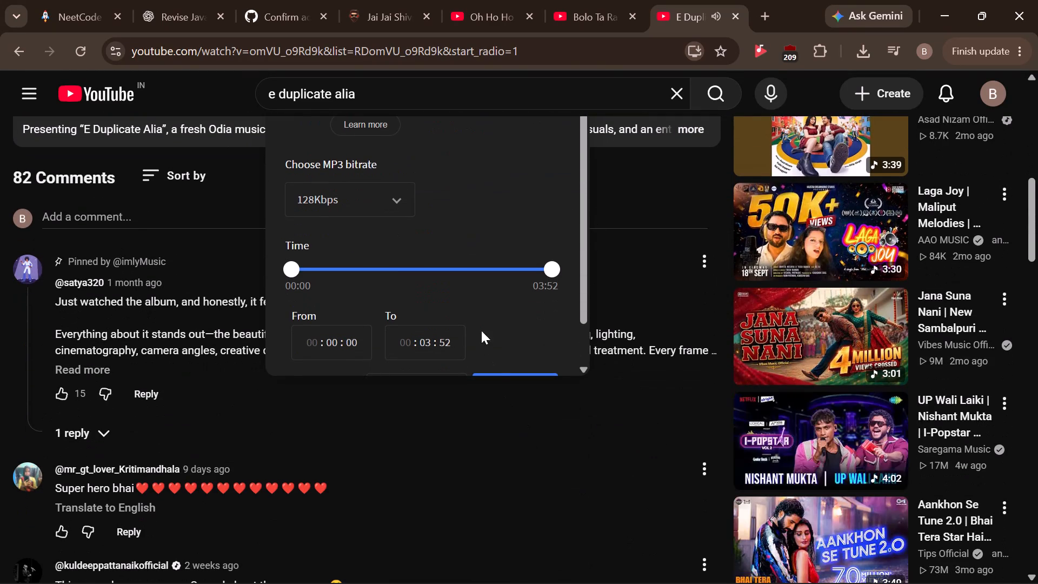
scroll(481, 330, down, 1)
click(523, 332)
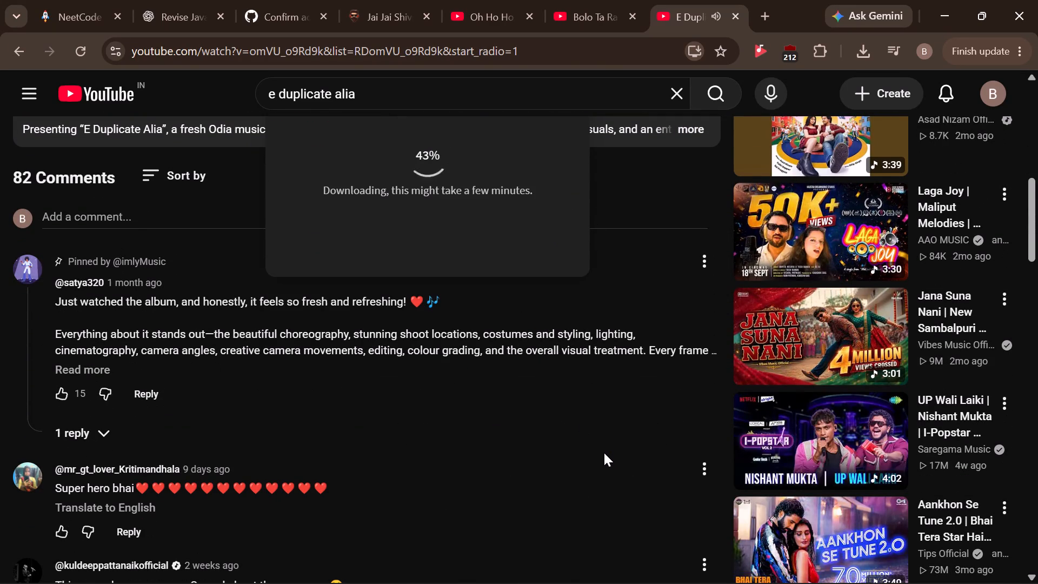
scroll(607, 457, up, 4)
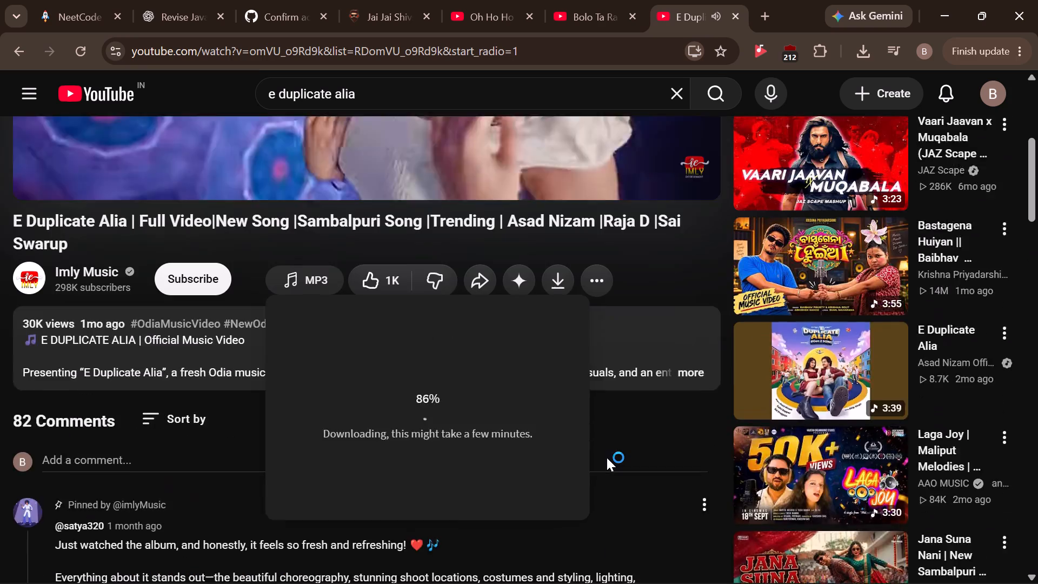
scroll(607, 457, up, 3)
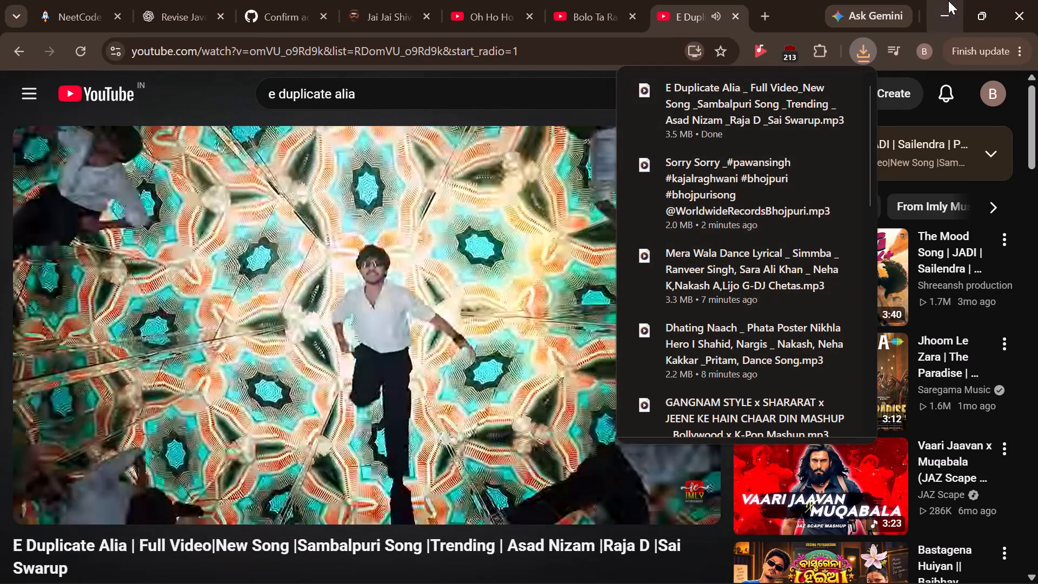
click(429, 381)
Switch to FL Studio and import the Dhating Naach, Mera Wala Dance, Sorry Sorry and E Duplicate Alia MP3s from Downloads as audio clips.
click(947, 16)
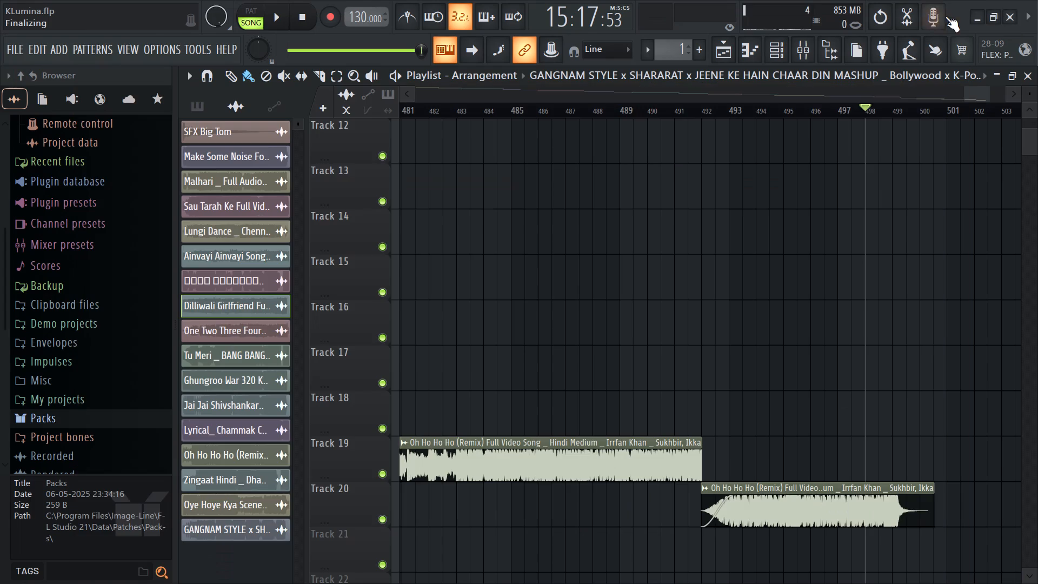
key(alt+Tab)
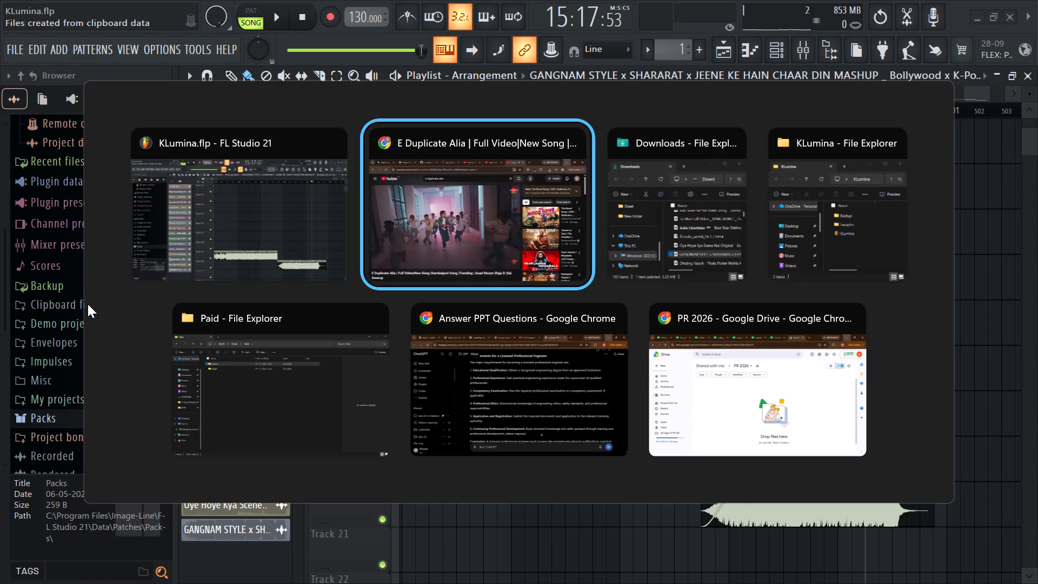
key(alt+Tab)
scroll(215, 426, down, 1)
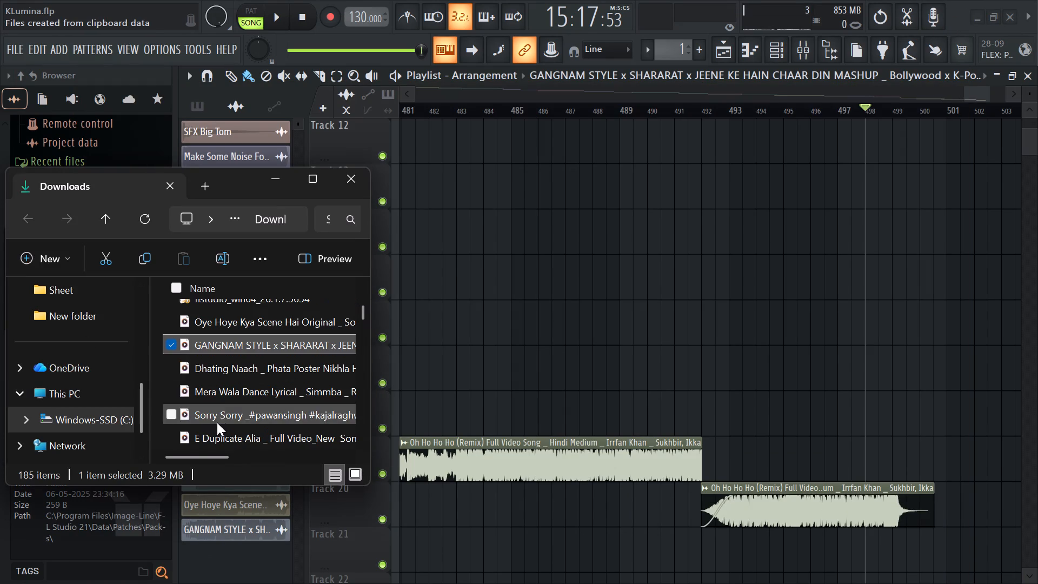
drag(158, 367, 217, 444)
scroll(221, 436, down, 1)
drag(230, 375, 229, 552)
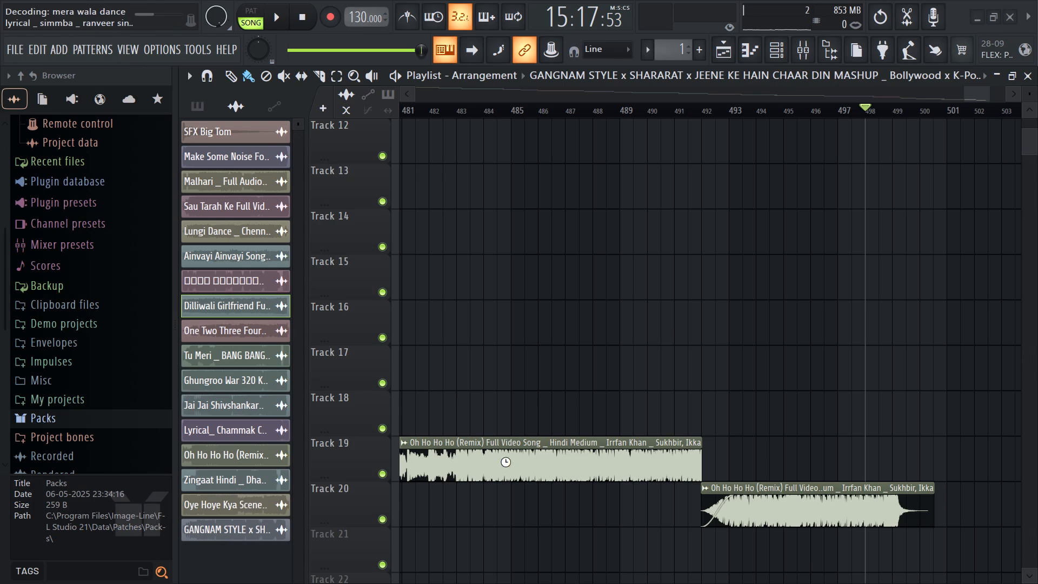
Remove the fade-in from the SFX Big Tom clip on Track 16 near bar 425 and play the transition.
ctrl+scroll(546, 421, down, 4)
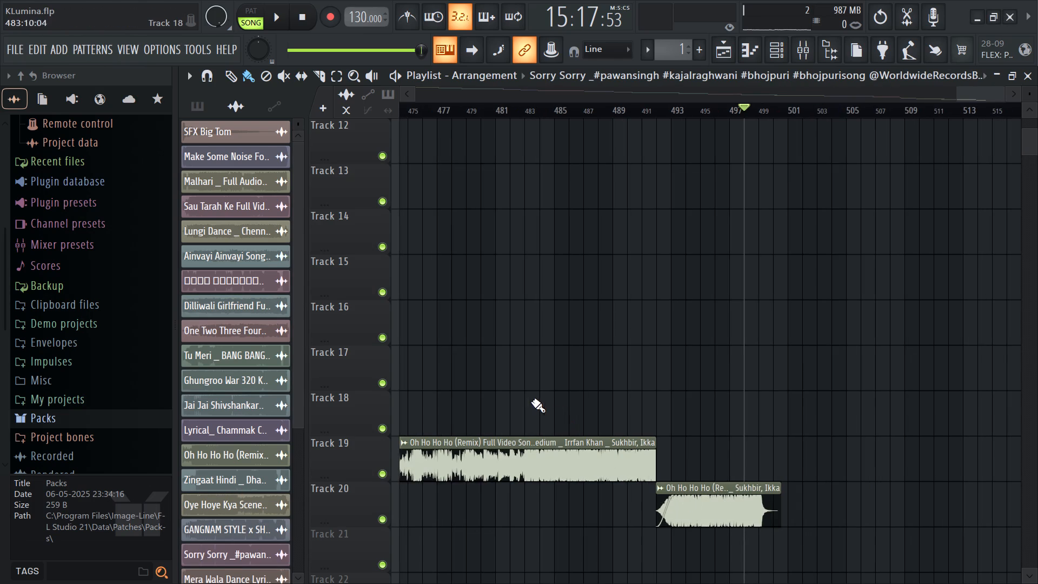
ctrl+scroll(526, 399, down, 7)
ctrl+scroll(600, 432, down, 2)
ctrl+scroll(676, 404, up, 6)
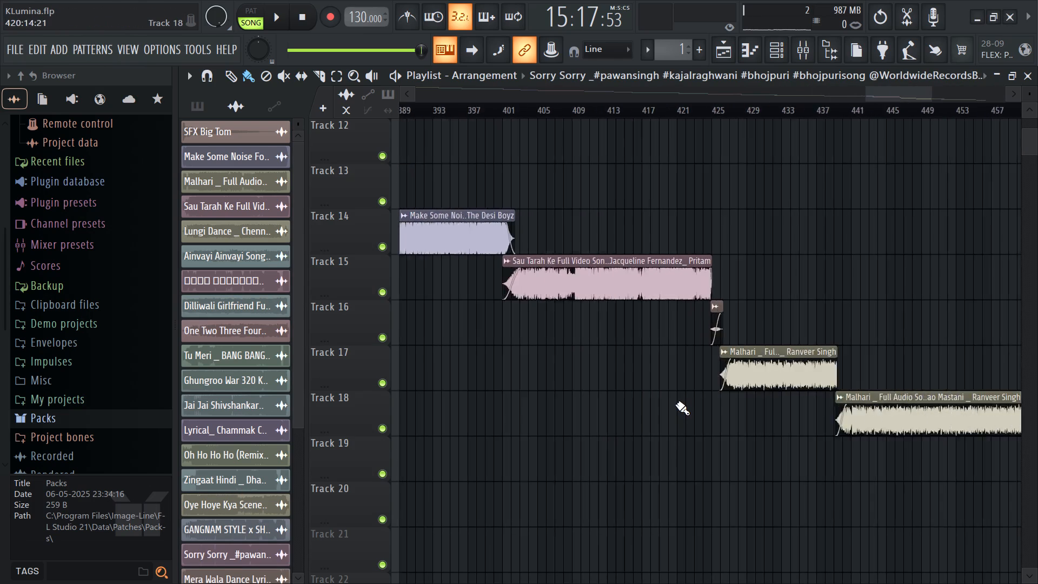
ctrl+scroll(676, 404, up, 7)
ctrl+scroll(802, 388, up, 13)
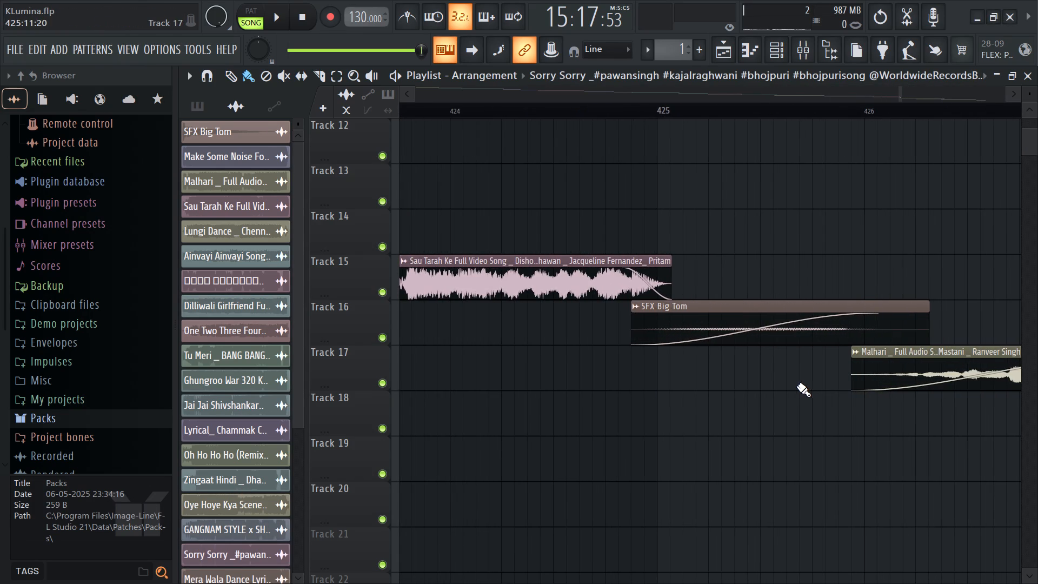
key(space)
click(580, 108)
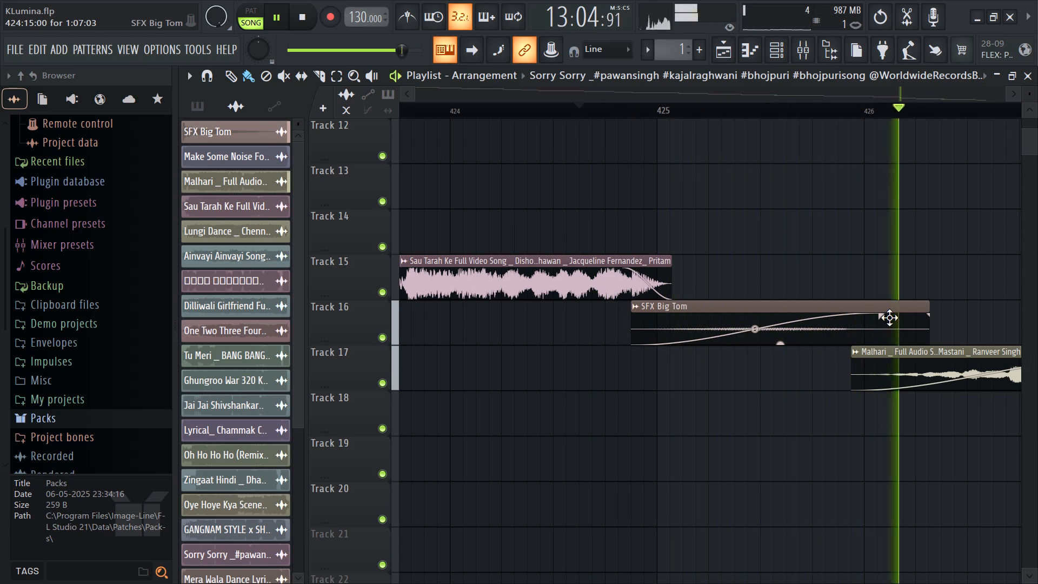
key(space)
drag(880, 315, 472, 311)
key(space)
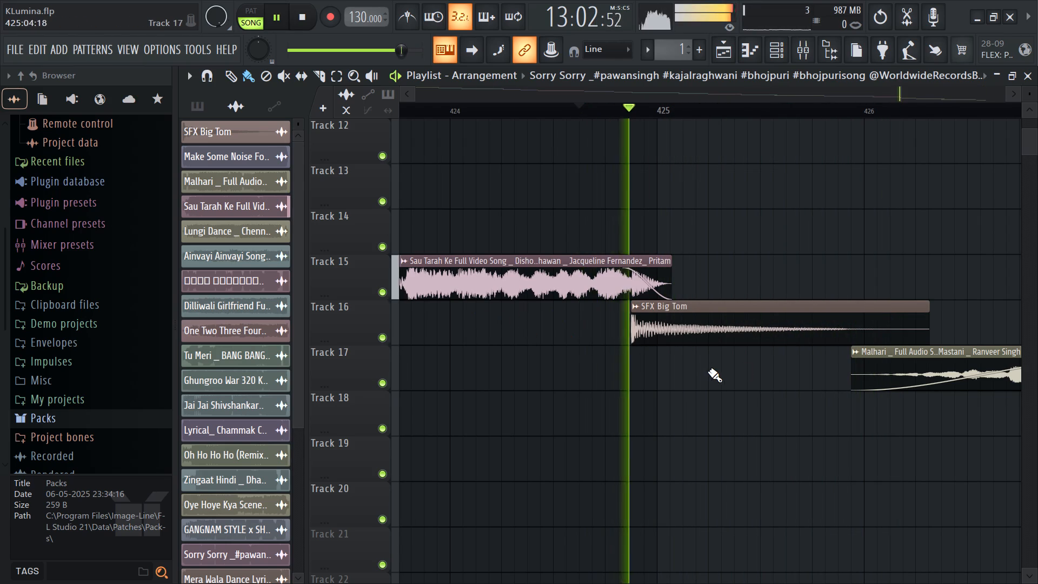
Shorten the fade-in of the Malhari clip on Track 17 almost to its start and play the transition.
ctrl+scroll(547, 381, down, 12)
ctrl+scroll(651, 407, down, 2)
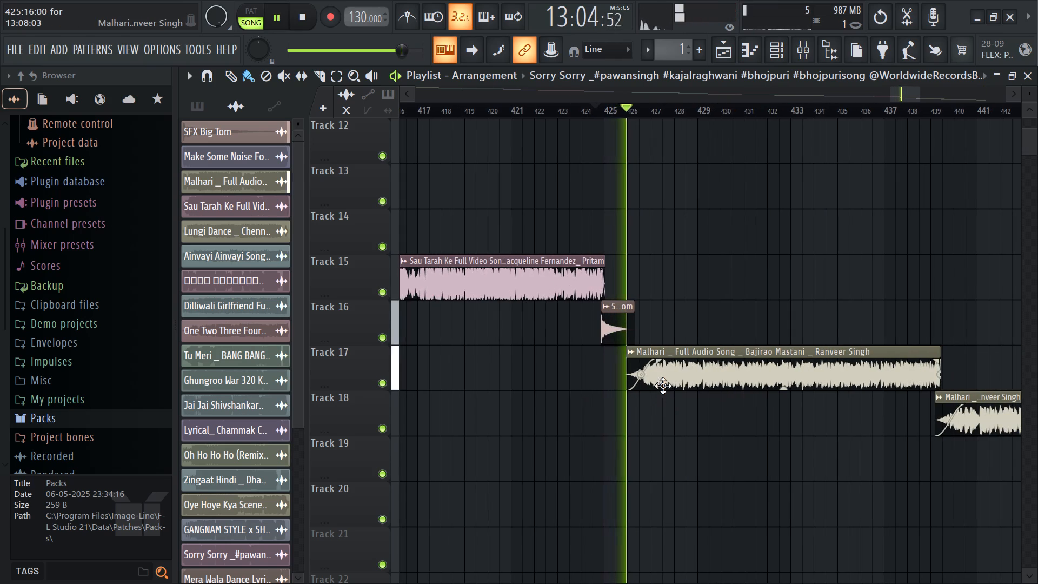
scroll(659, 361, down, 1)
click(659, 361)
key(space)
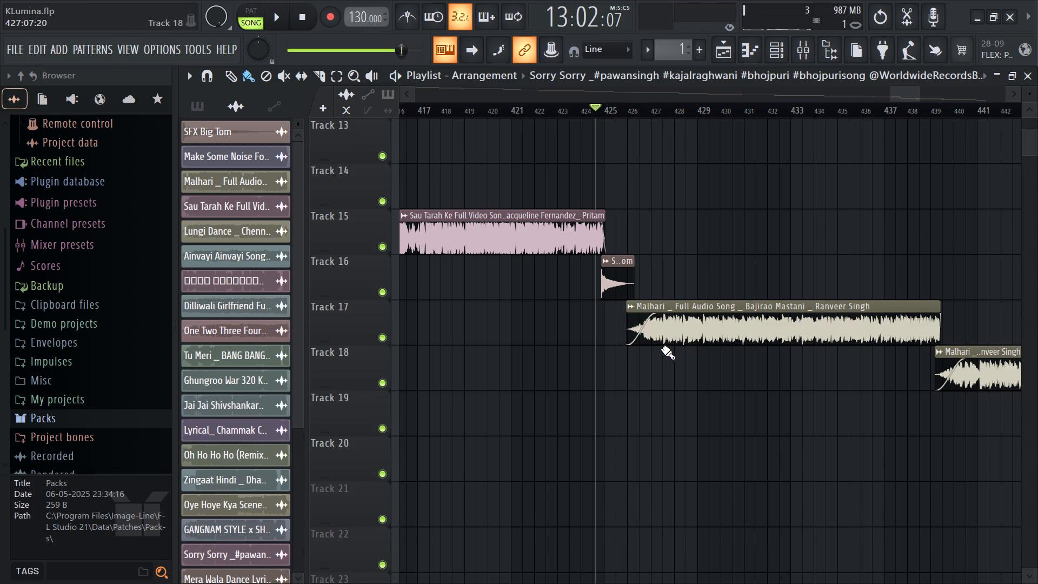
drag(655, 316, 630, 320)
key(space)
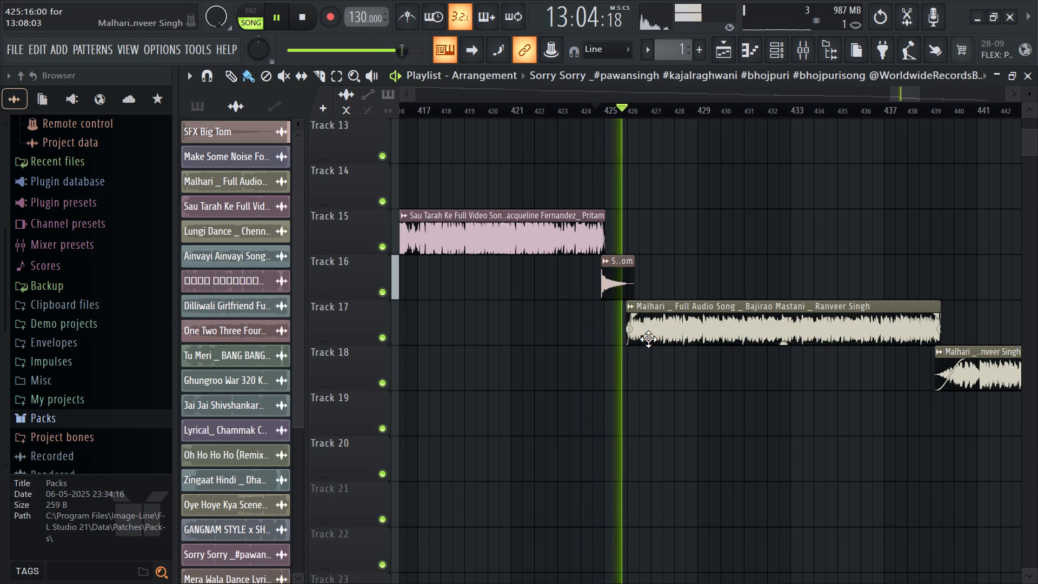
Remove the fade-in from the second Malhari clip, on Track 18 near bar 439.
drag(956, 364, 949, 365)
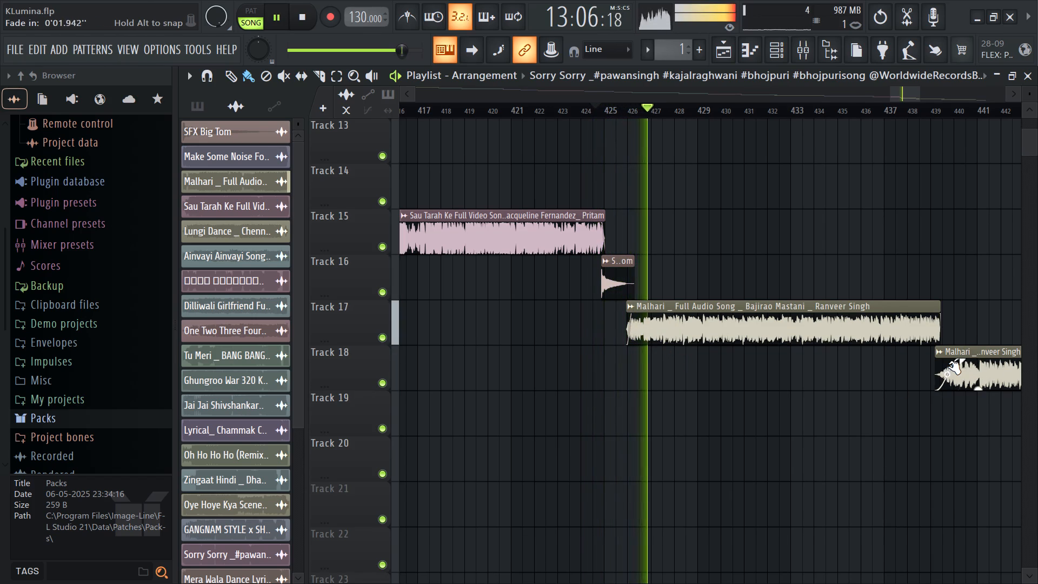
drag(949, 365, 886, 381)
Play from the start of the Oh Ho Ho Ho clip on Track 19 near bar 461 and shorten its fade-in.
ctrl+scroll(517, 370, down, 5)
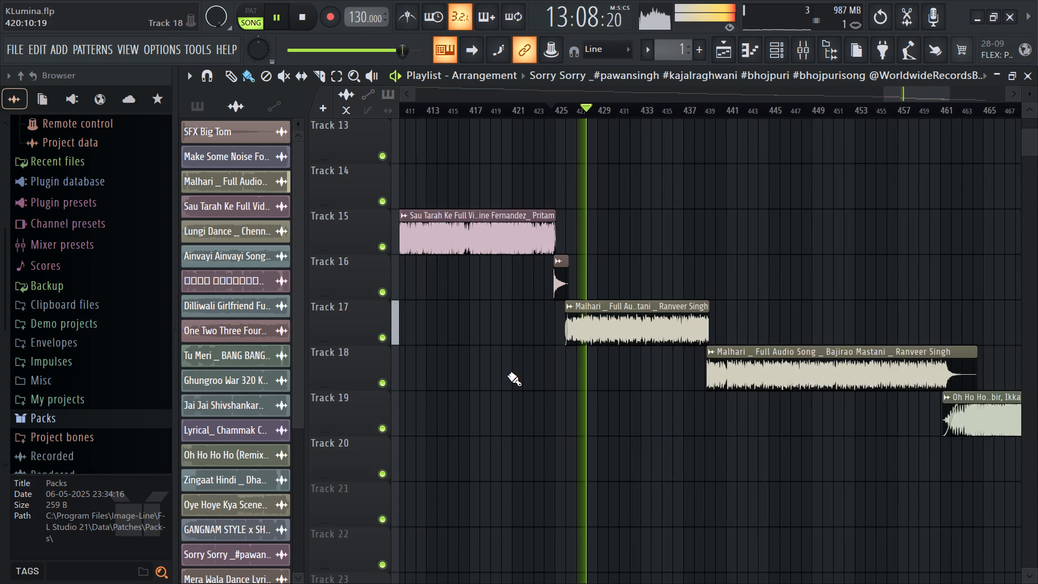
ctrl+scroll(526, 383, down, 3)
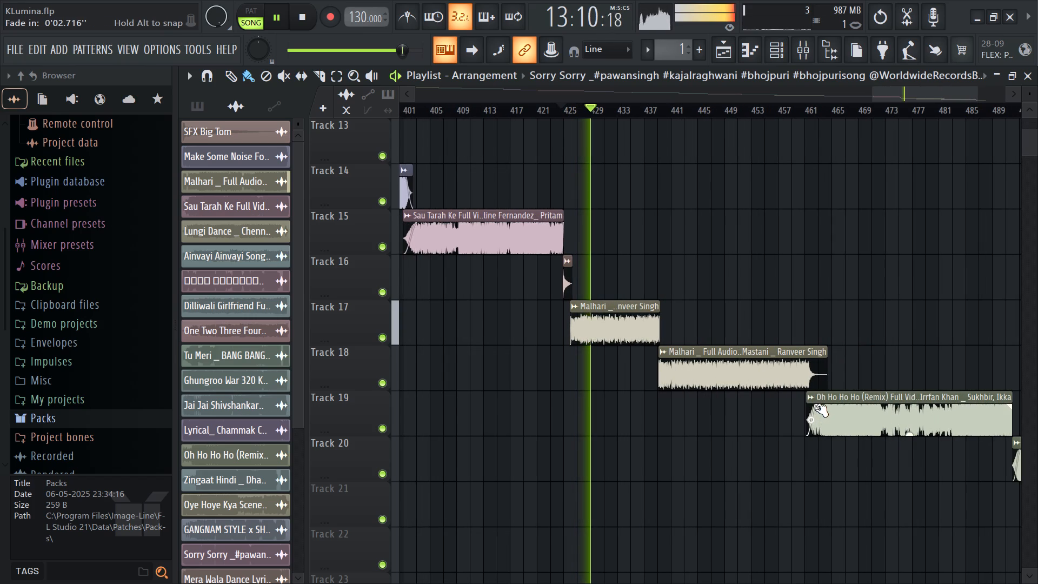
click(803, 107)
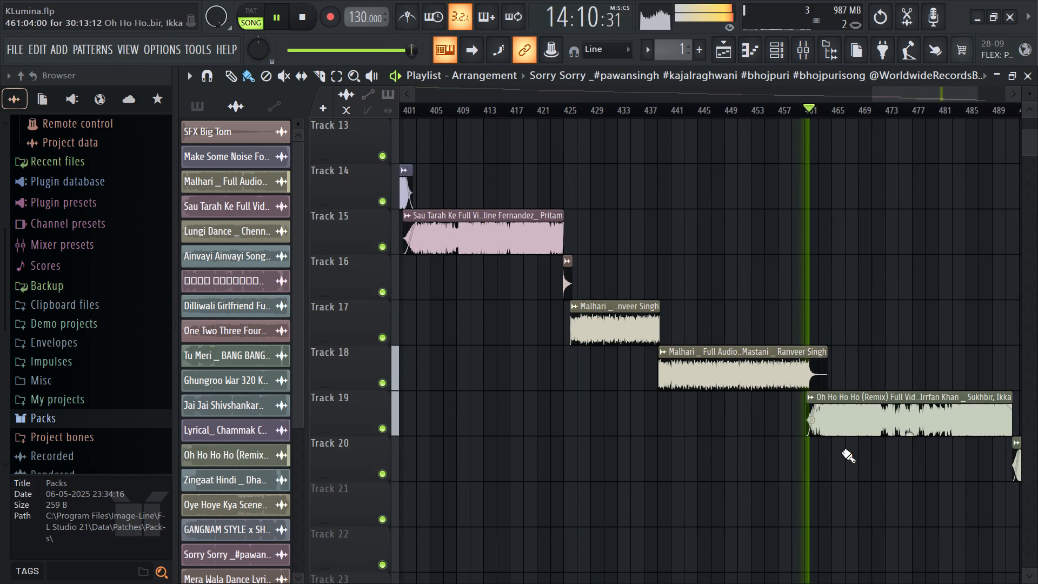
ctrl+scroll(830, 468, up, 13)
ctrl+scroll(633, 493, down, 13)
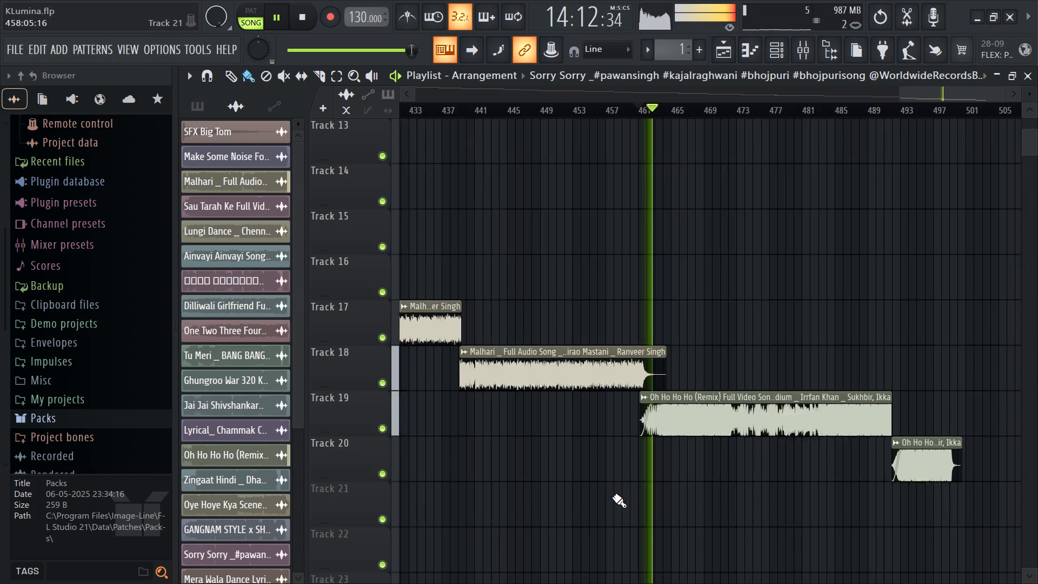
drag(658, 407, 650, 408)
Remove the fade-in from the Oh Ho Ho Ho clip on Track 20 and play from just before bar 492.
ctrl+scroll(848, 469, up, 16)
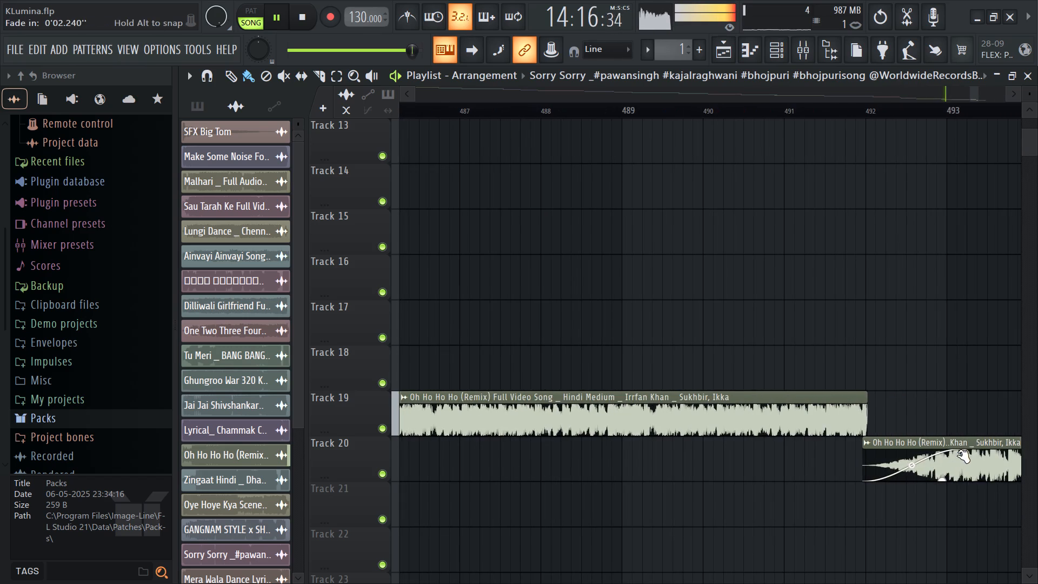
drag(964, 450, 835, 434)
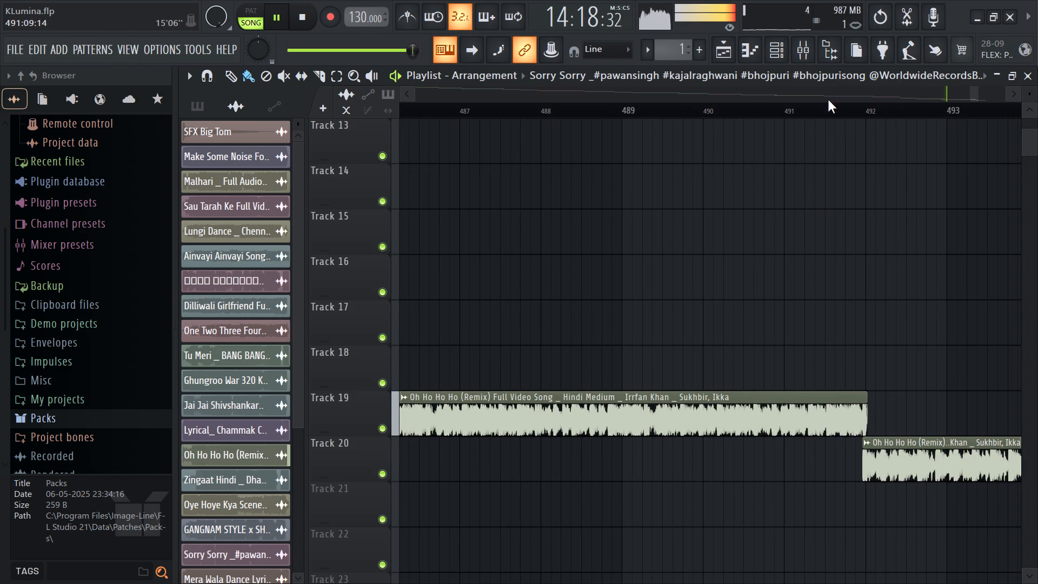
click(829, 107)
Play back the transition from SFX Big Tom on Track 16 into the Malhari clip on Track 17.
ctrl+scroll(760, 379, down, 7)
ctrl+scroll(678, 422, down, 11)
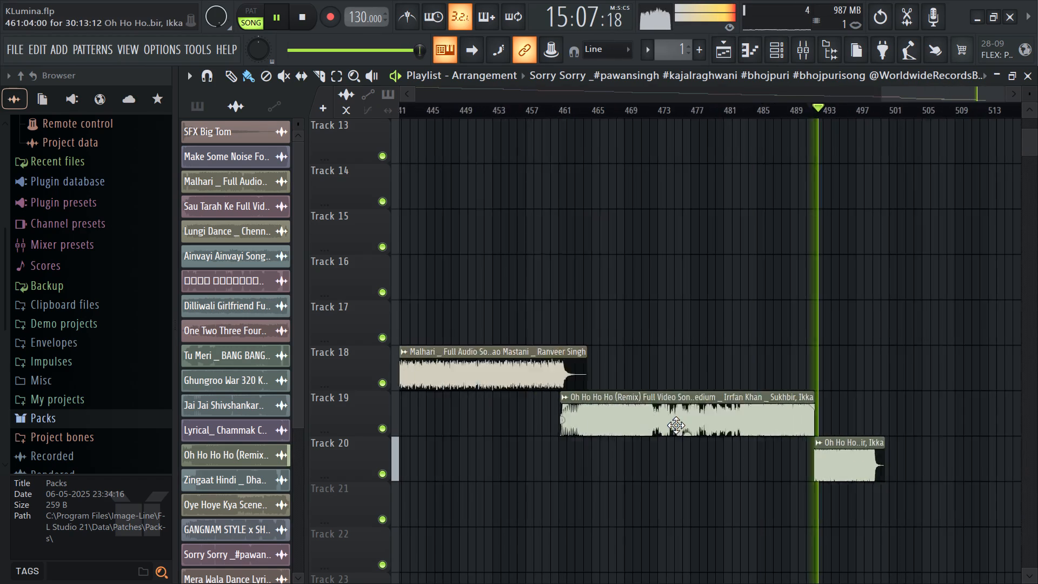
ctrl+scroll(676, 425, down, 1)
ctrl+scroll(635, 262, up, 6)
ctrl+scroll(691, 326, up, 13)
ctrl+scroll(551, 326, up, 4)
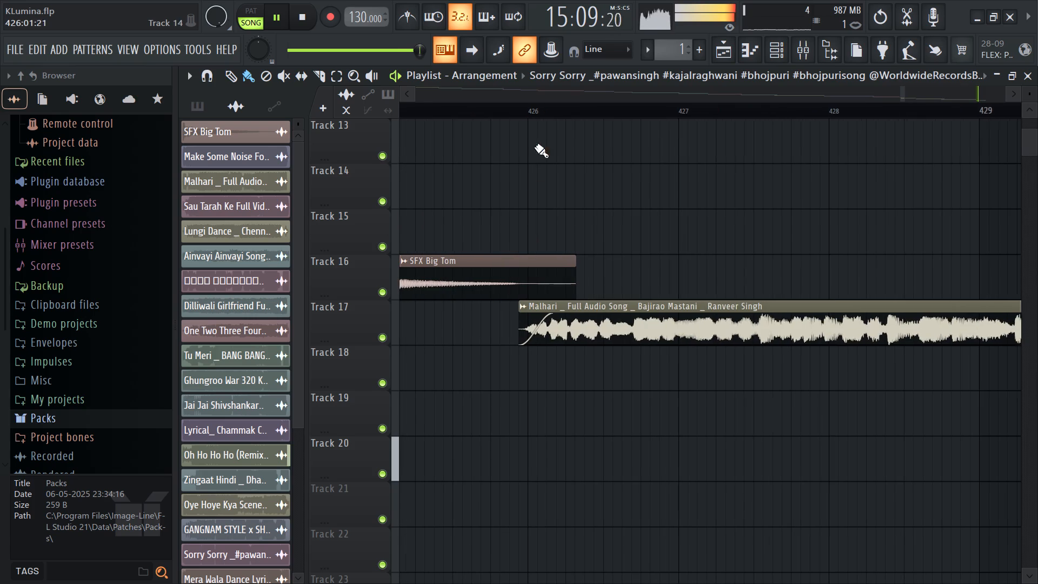
click(442, 110)
Shorten the fade-in of the Sau Tarah Ke clip on Track 15 near bar 401 and replay the transition.
ctrl+scroll(593, 288, down, 12)
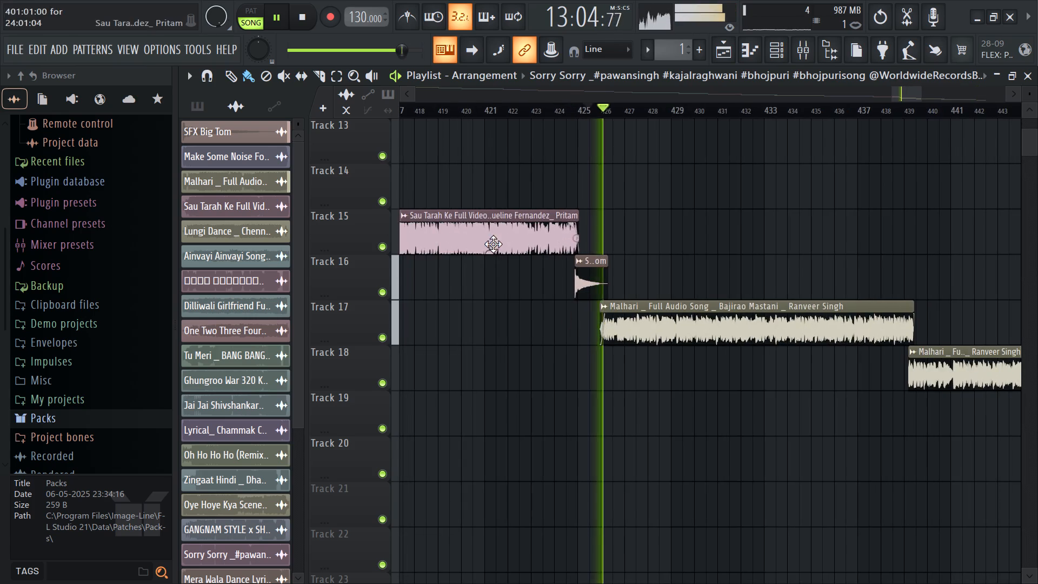
ctrl+scroll(582, 333, down, 7)
ctrl+scroll(440, 241, up, 11)
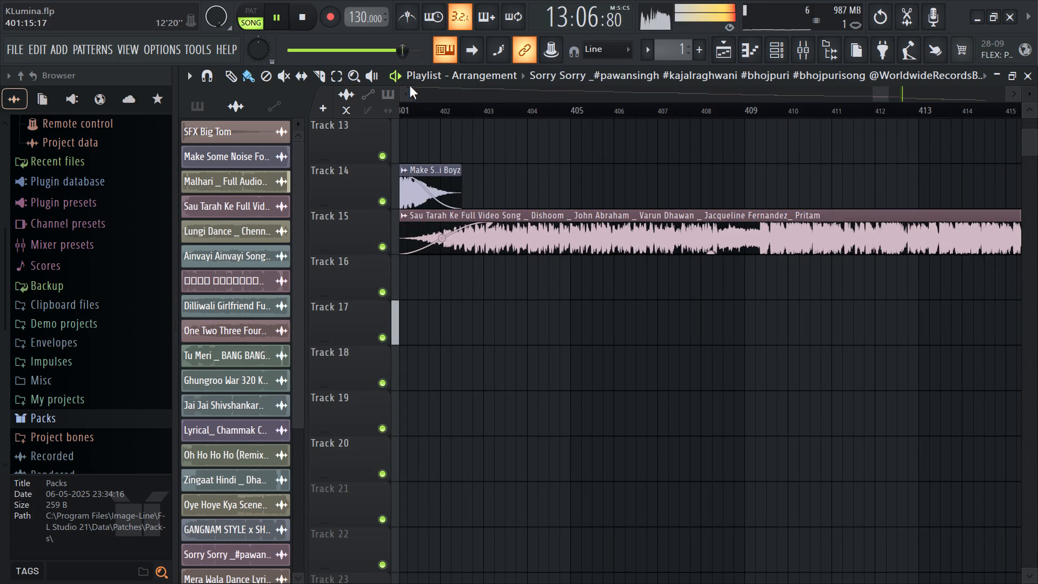
click(410, 108)
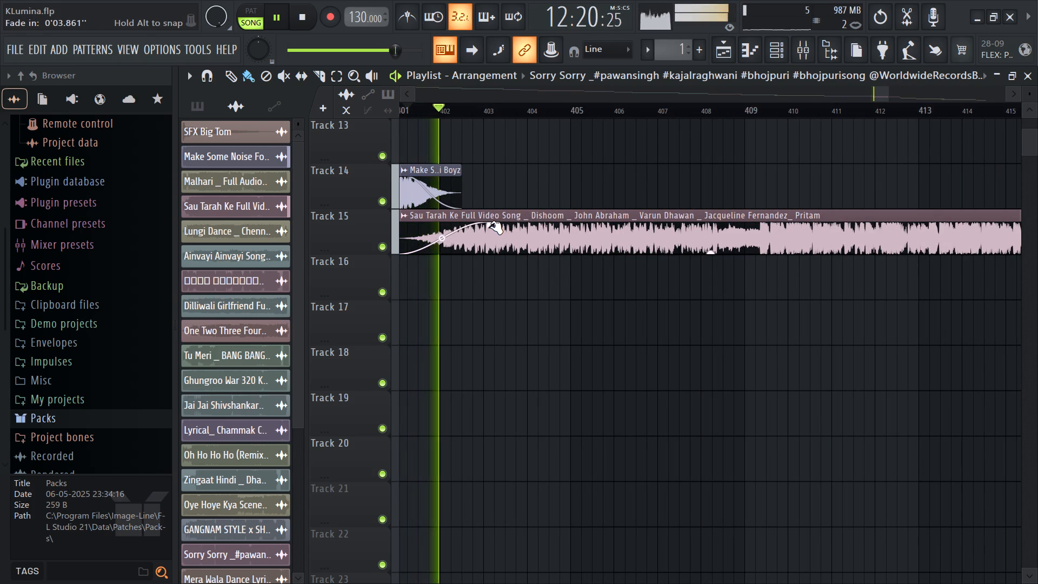
drag(491, 224, 421, 221)
key(space)
key(space)
Look over the clip arrangement around Tracks 10 to 20 and the available source songs, stopping playback.
ctrl+scroll(483, 317, down, 6)
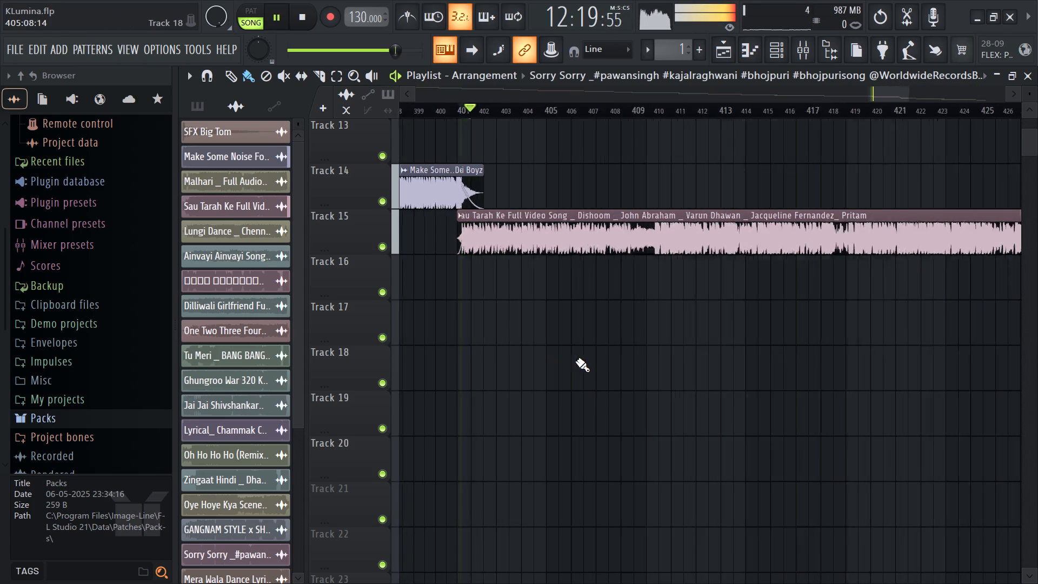
ctrl+scroll(491, 339, down, 12)
ctrl+scroll(598, 225, up, 5)
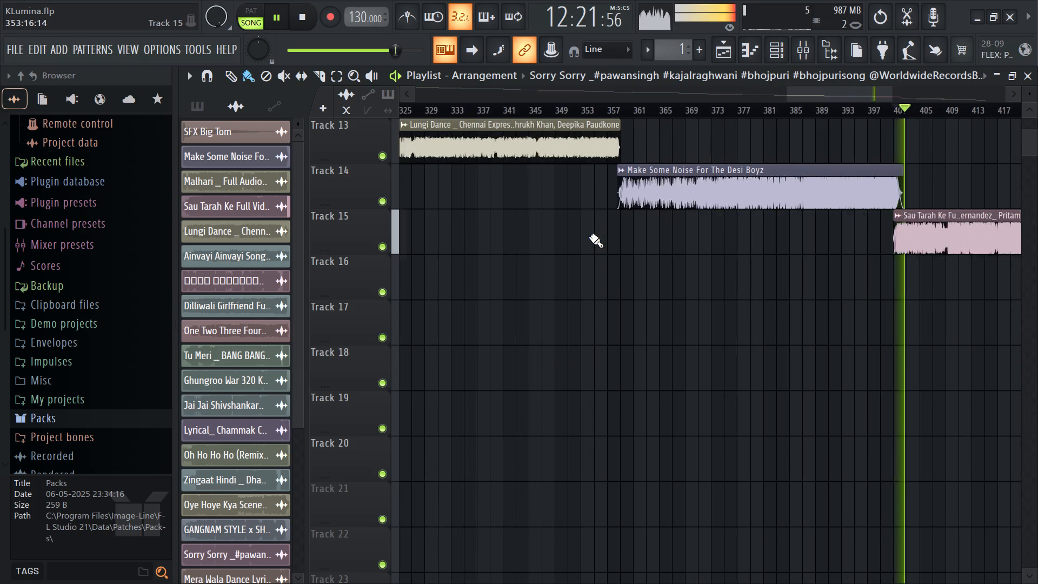
ctrl+scroll(589, 236, up, 7)
ctrl+scroll(578, 369, down, 20)
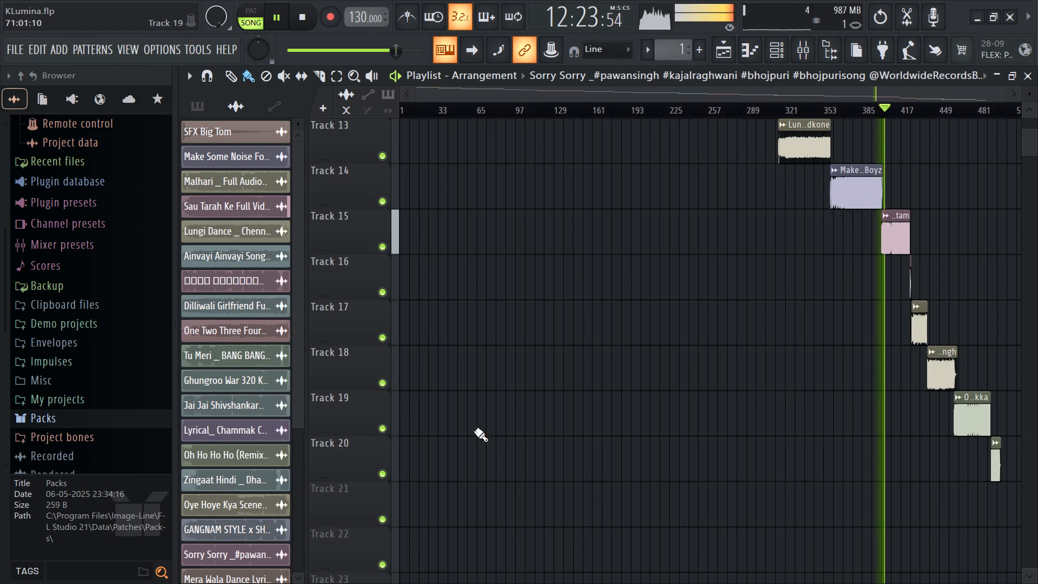
scroll(224, 505, down, 3)
key(space)
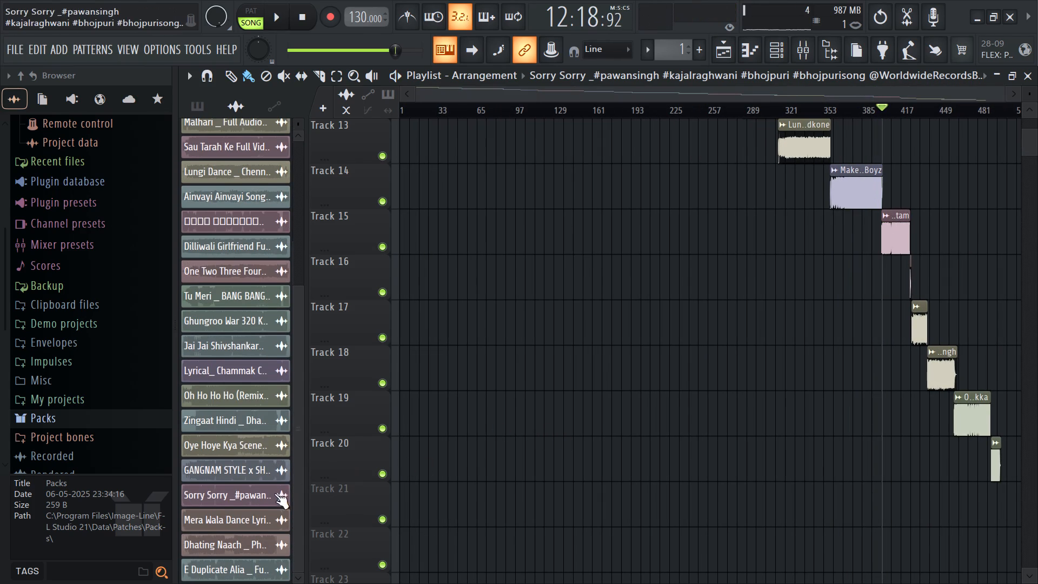
scroll(493, 342, down, 1)
scroll(710, 373, up, 4)
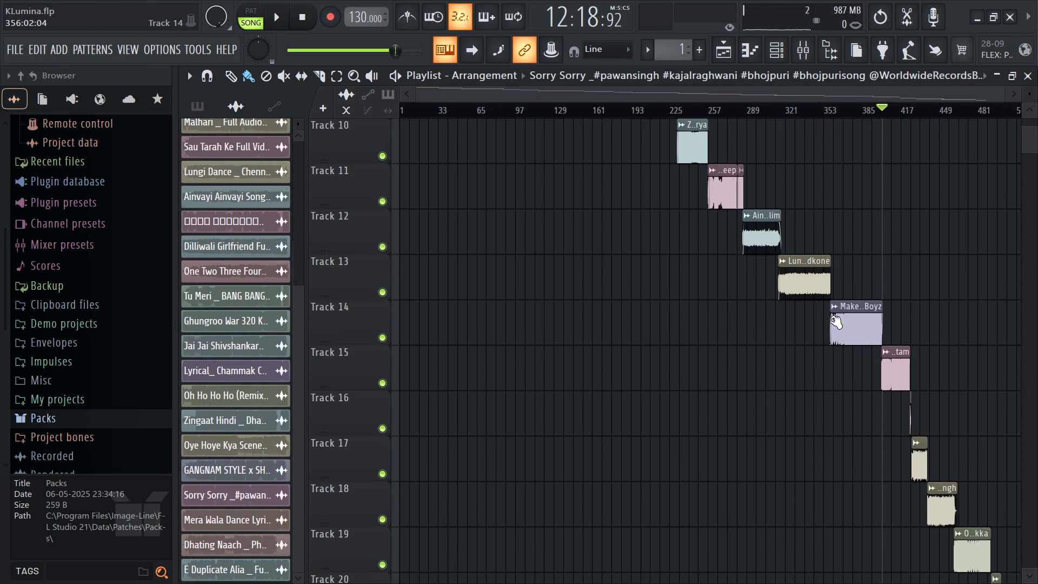
scroll(842, 312, up, 4)
ctrl+scroll(795, 389, up, 7)
ctrl+scroll(684, 444, down, 8)
ctrl+scroll(495, 448, down, 6)
scroll(516, 439, down, 7)
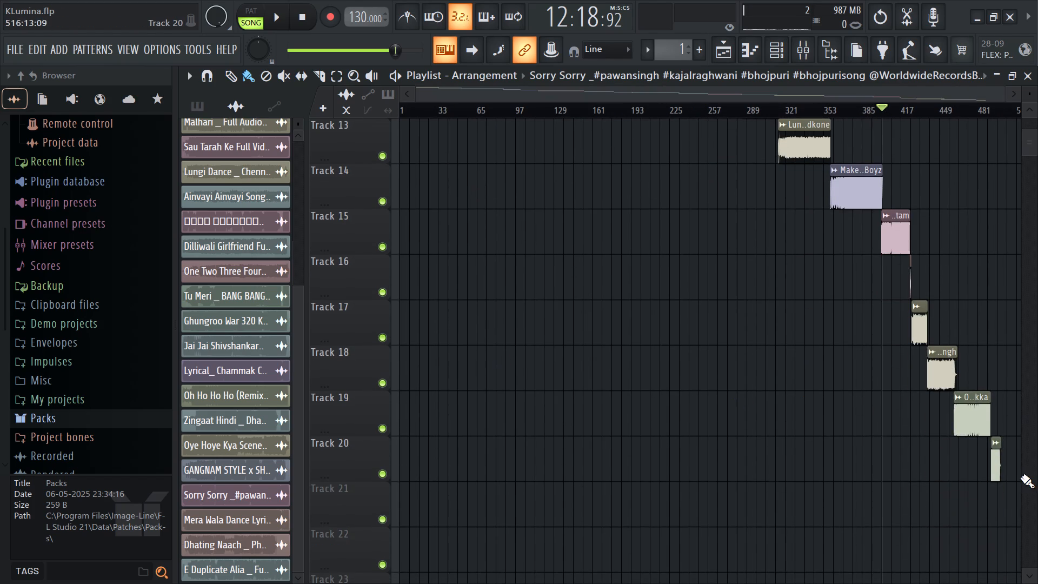
ctrl+scroll(1021, 477, up, 13)
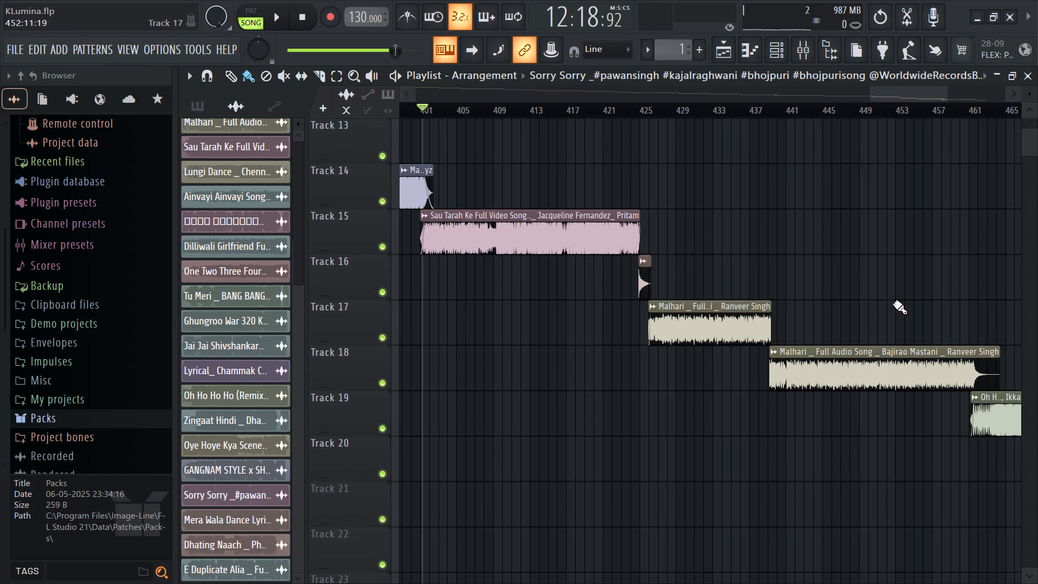
Play from about bar 423 and move the Malhari and Oh Ho Ho Ho clips on Tracks 17 to 20 two tracks down and about 12 bars later.
click(625, 111)
key(space)
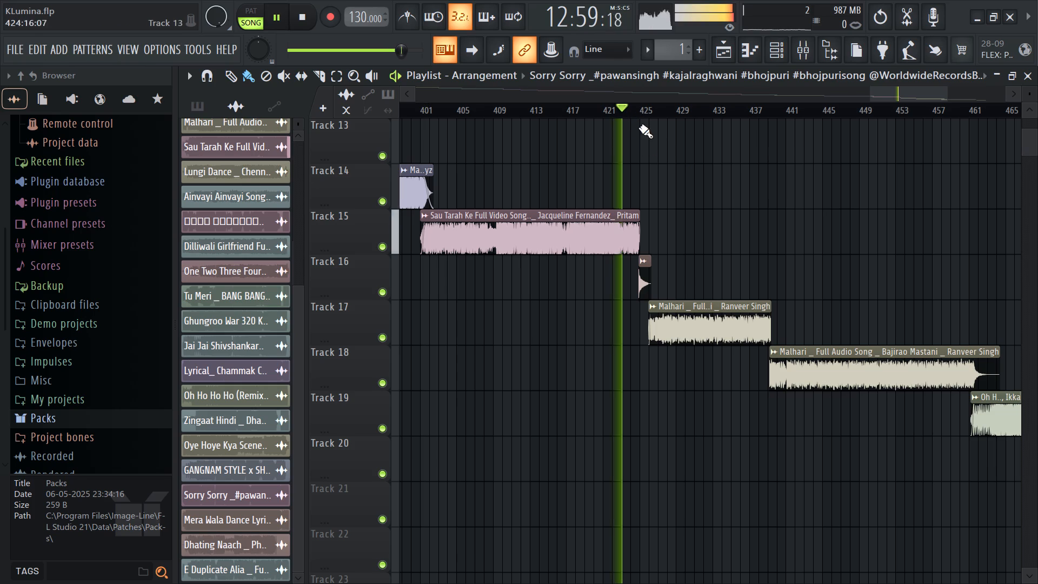
ctrl+scroll(623, 271, down, 12)
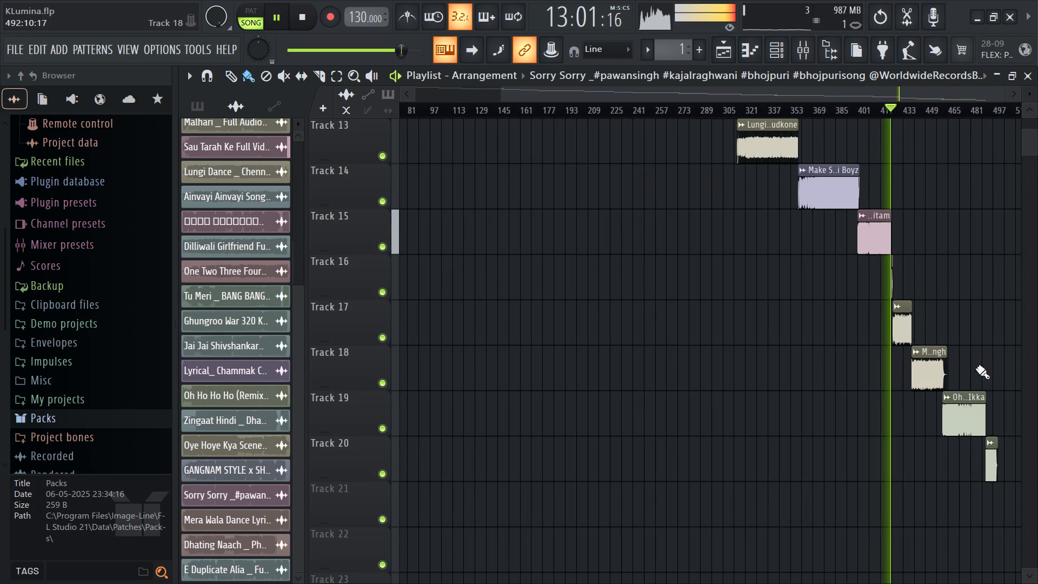
ctrl+scroll(951, 374, up, 6)
ctrl+drag(834, 279, 924, 558)
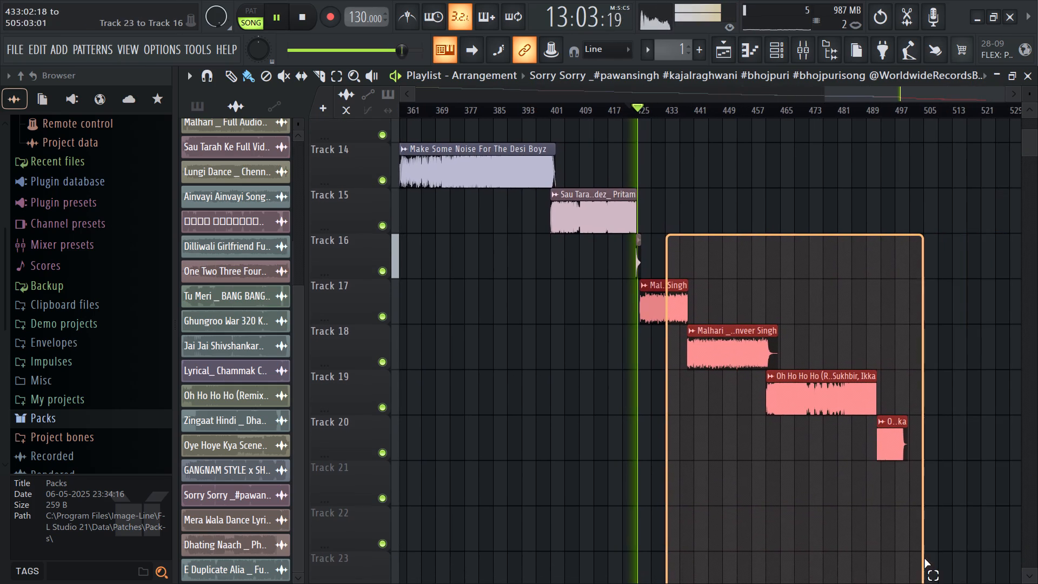
ctrl+drag(924, 558, 923, 558)
ctrl+scroll(678, 386, up, 14)
drag(561, 317, 915, 444)
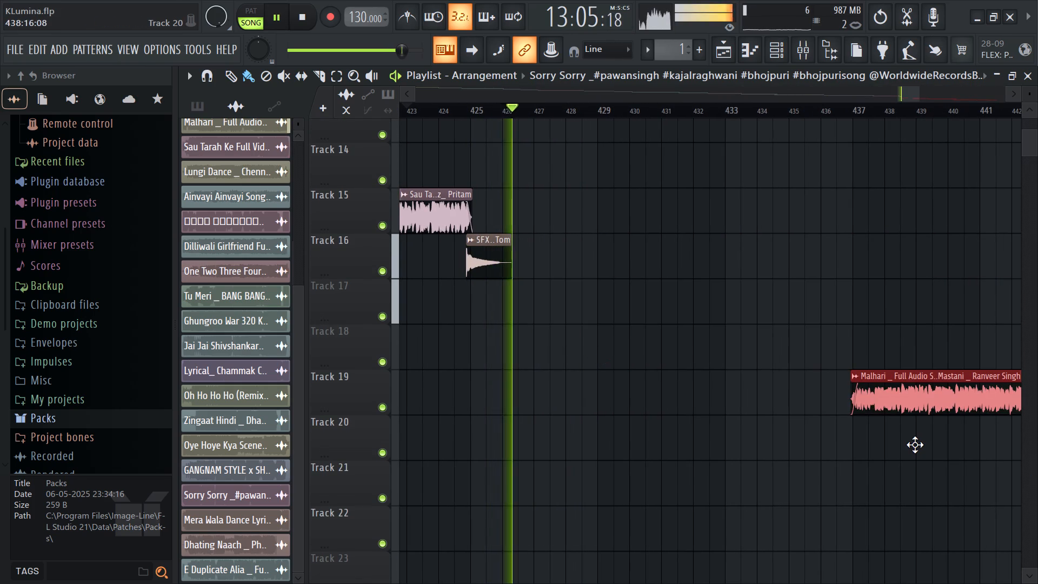
drag(915, 444, 930, 443)
key(space)
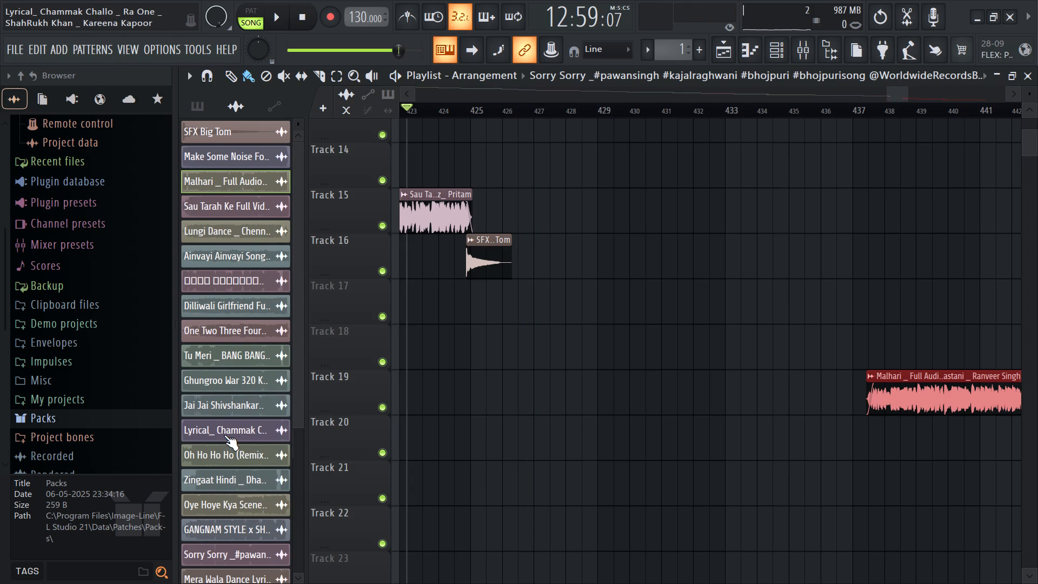
Place the Sorry Sorry song on Track 17 just after bar 425, solo the track and play its opening.
scroll(215, 475, down, 6)
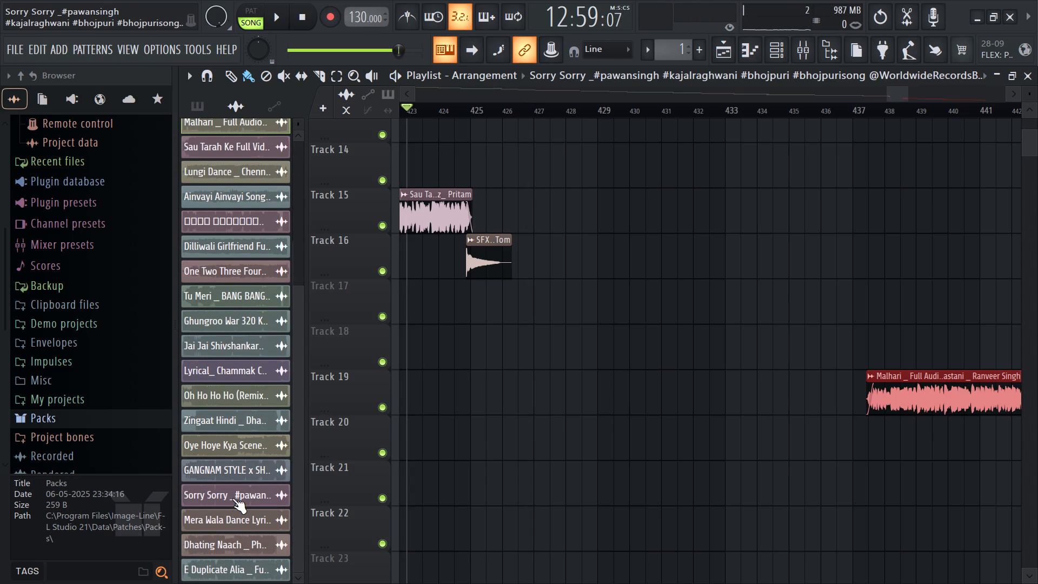
drag(232, 496, 479, 310)
right_click(386, 315)
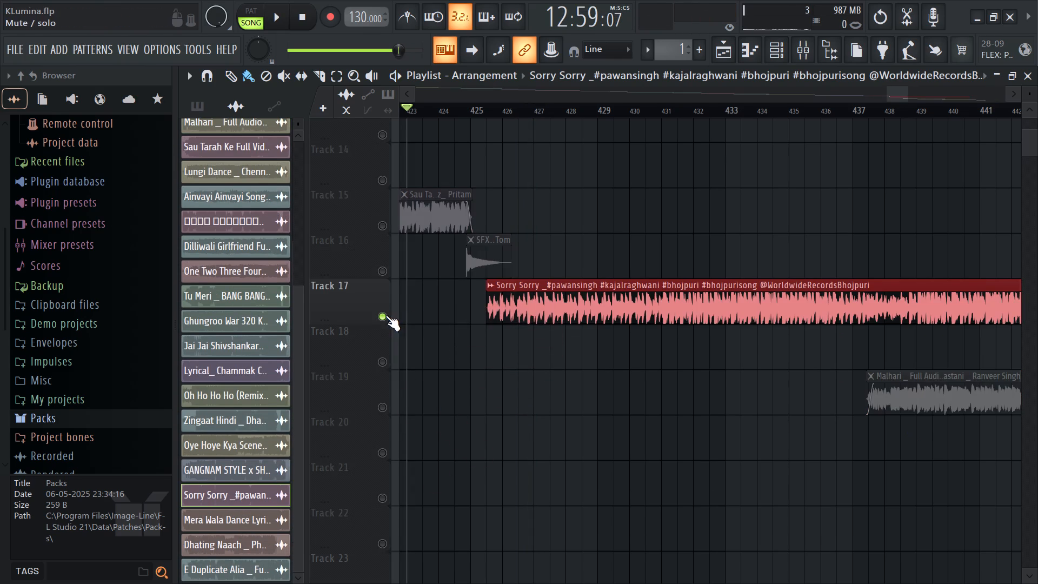
click(477, 111)
key(space)
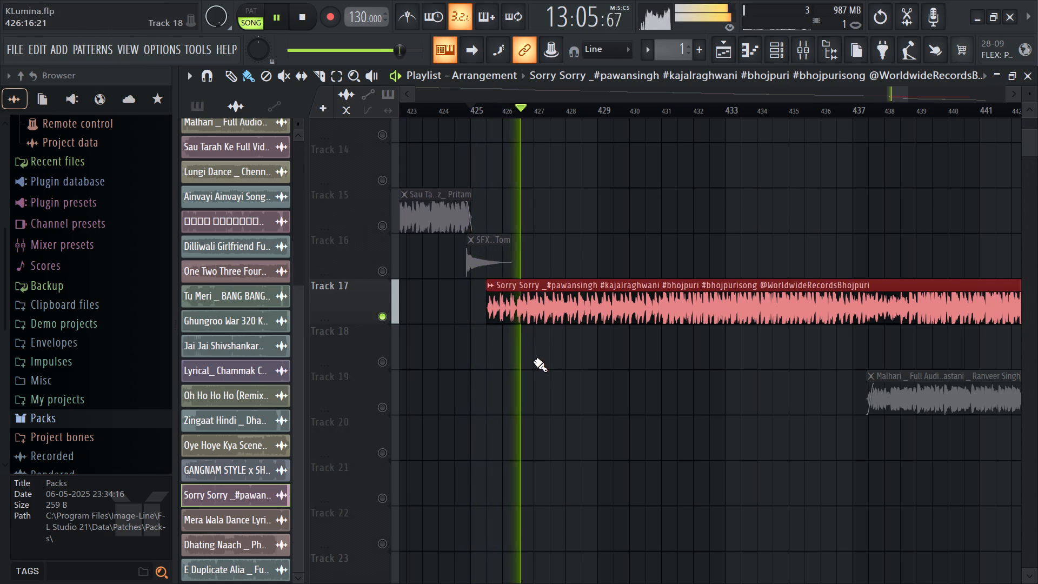
key(space)
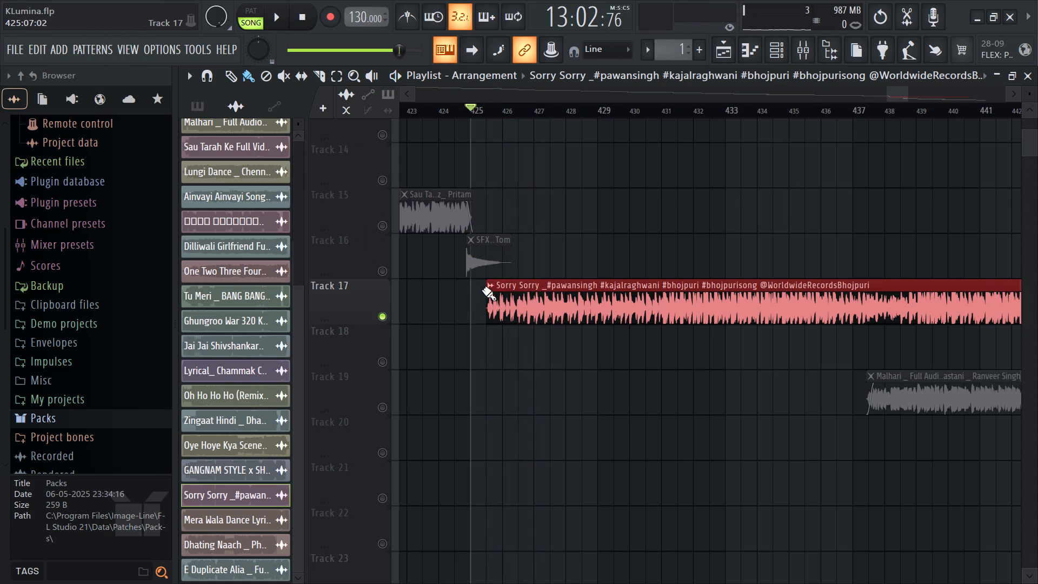
Trim about one bar off the start of the Sorry Sorry clip, move it back to 425:09 and replay it.
drag(484, 284, 515, 285)
drag(562, 311, 547, 310)
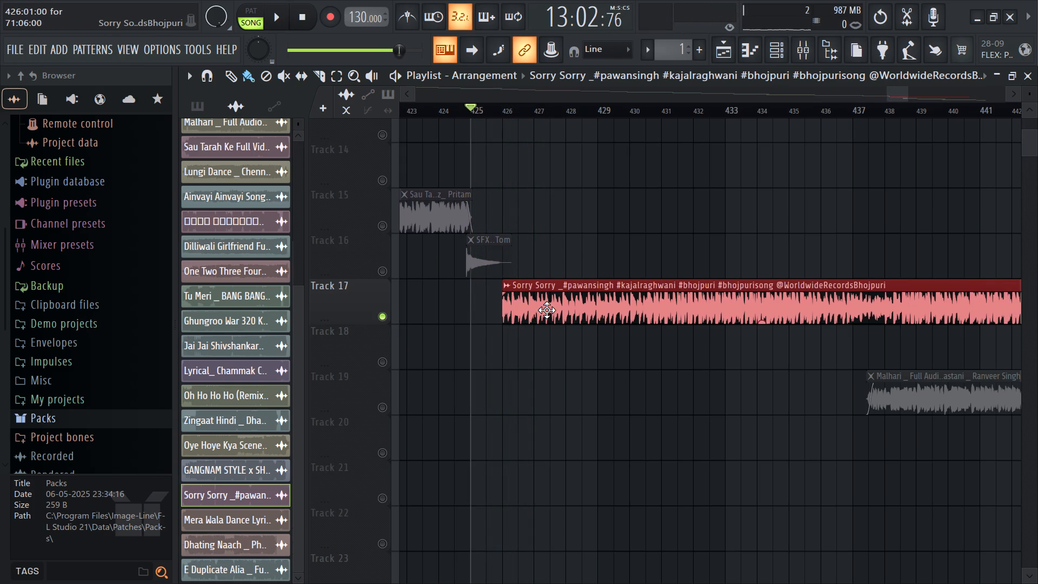
drag(547, 310, 534, 309)
key(space)
ctrl+scroll(477, 346, up, 4)
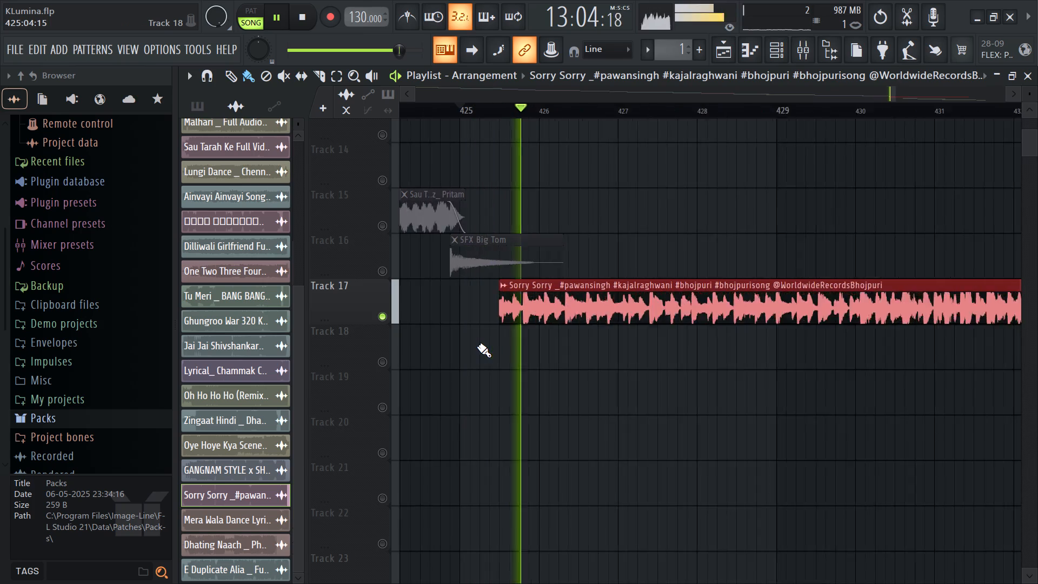
ctrl+scroll(477, 346, up, 9)
key(ctrl+space)
key(space)
key(space)
key(space)
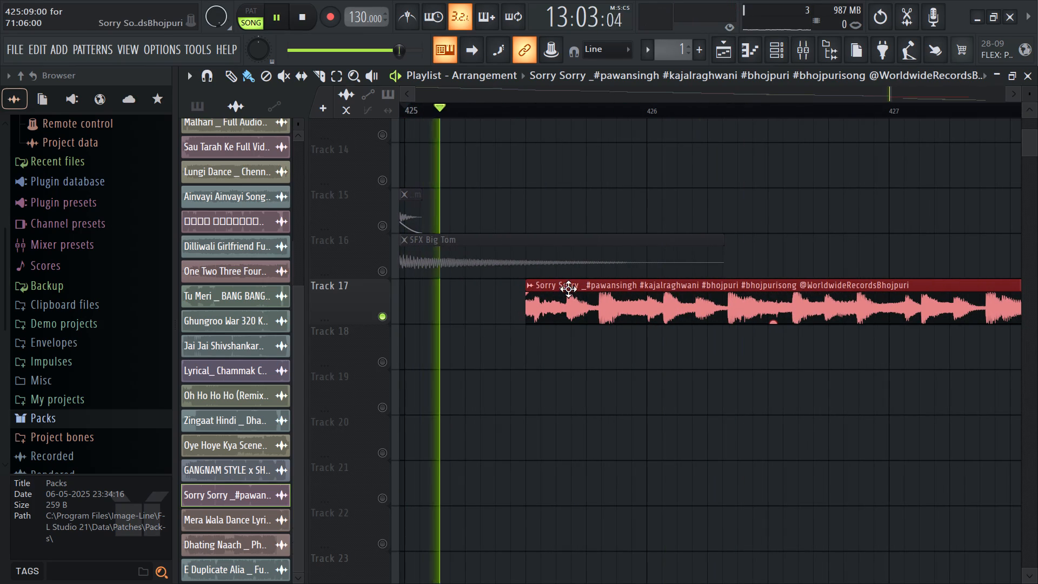
Trim the Sorry Sorry clip's start to 425:14, add a very short fade-in, unsolo Track 17 and play the transition.
drag(524, 286, 591, 303)
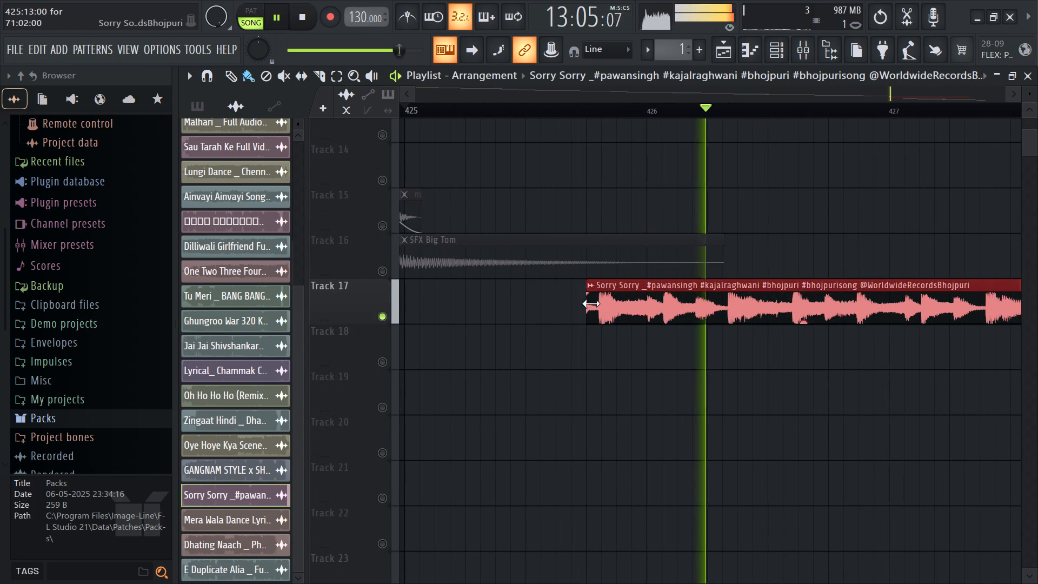
drag(591, 303, 594, 306)
key(space)
drag(604, 294, 614, 297)
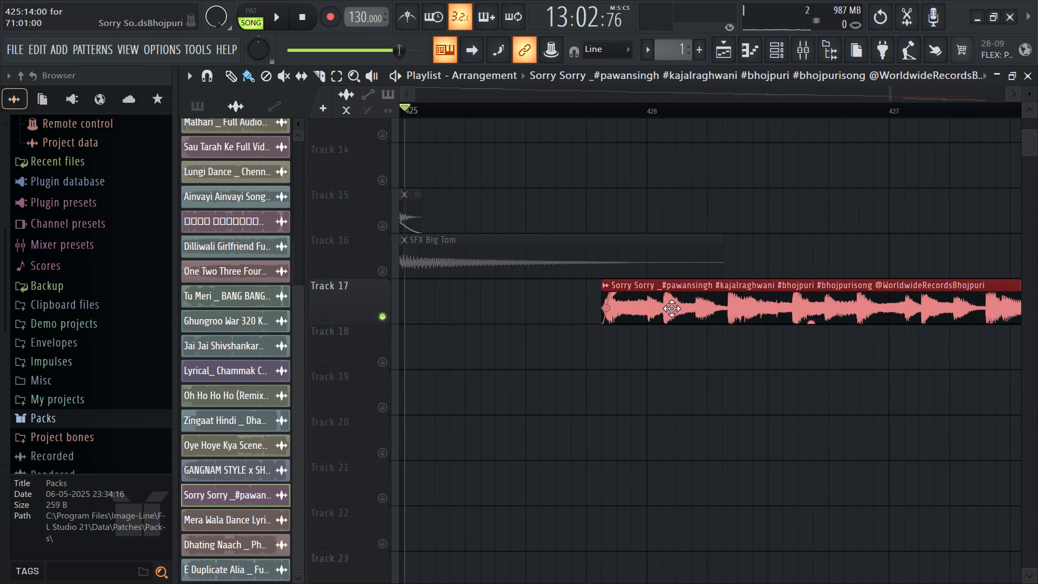
right_click(379, 318)
key(space)
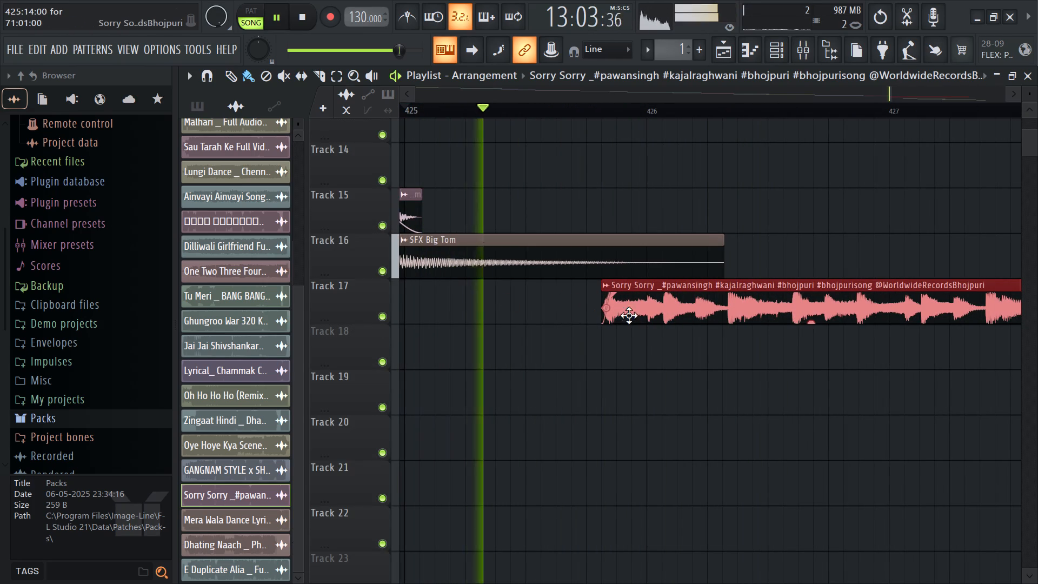
key(space)
Move the Sorry Sorry clip to 425:04, replay the transition and slightly lengthen its fade-in.
drag(676, 308, 564, 310)
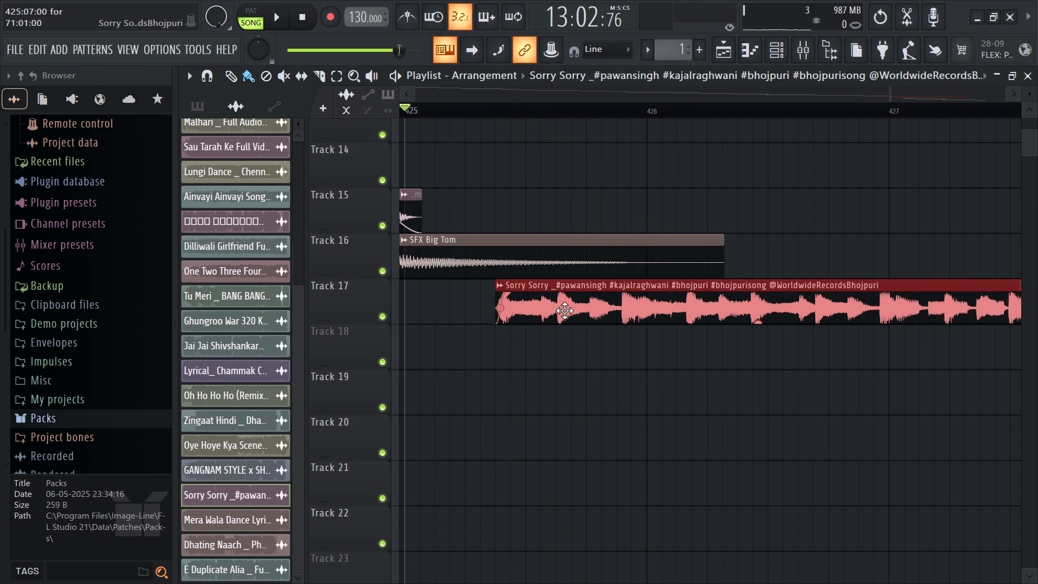
drag(564, 310, 530, 316)
key(space)
key(space)
drag(460, 295, 470, 299)
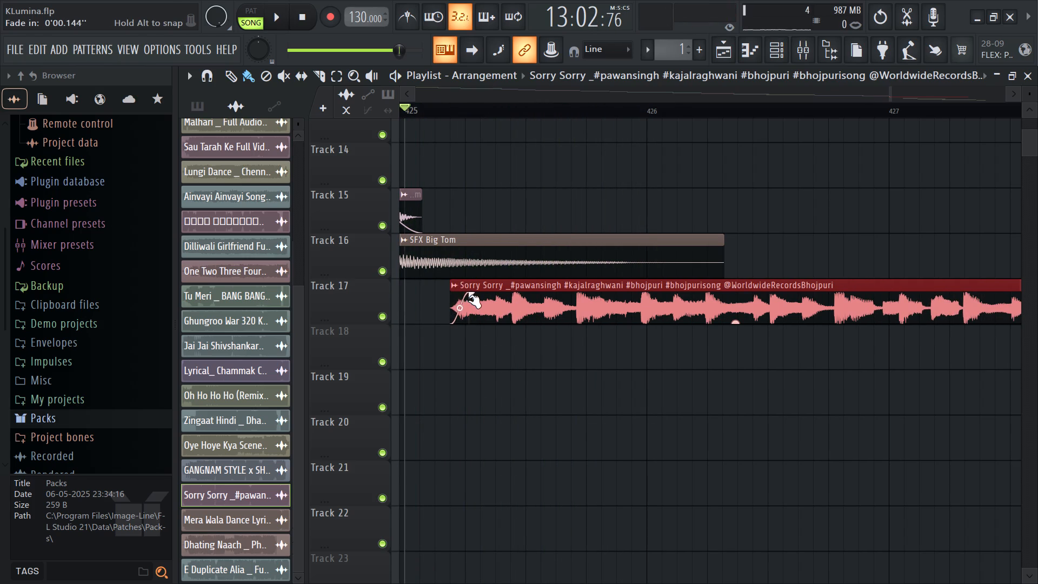
drag(470, 299, 477, 302)
Extend the start of the Sorry Sorry clip slightly earlier, move the clip to 425:09 and replay the transition.
click(448, 282)
drag(448, 284, 441, 289)
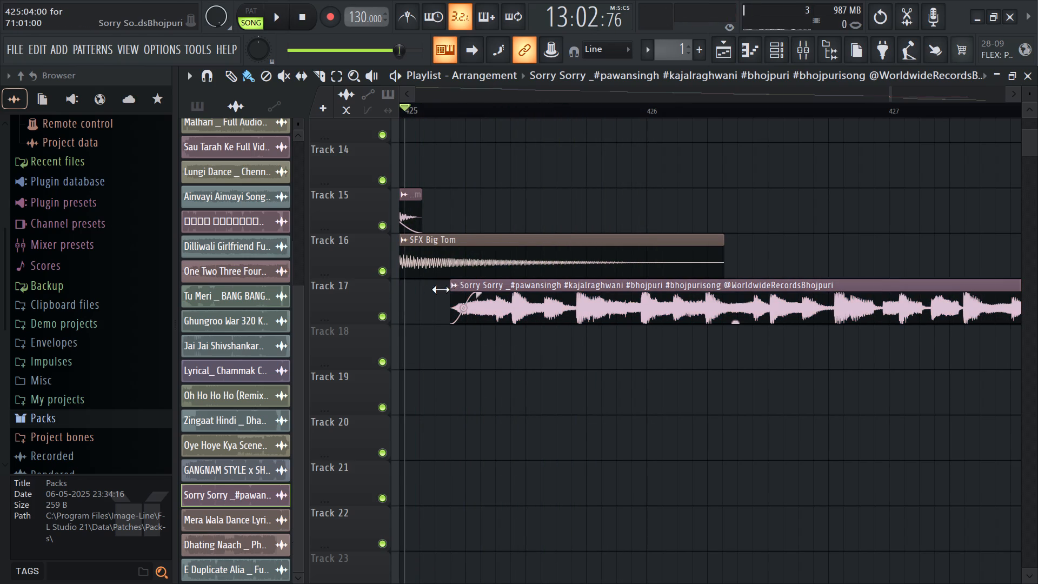
drag(441, 289, 427, 295)
key(space)
key(space)
drag(500, 311, 596, 317)
key(space)
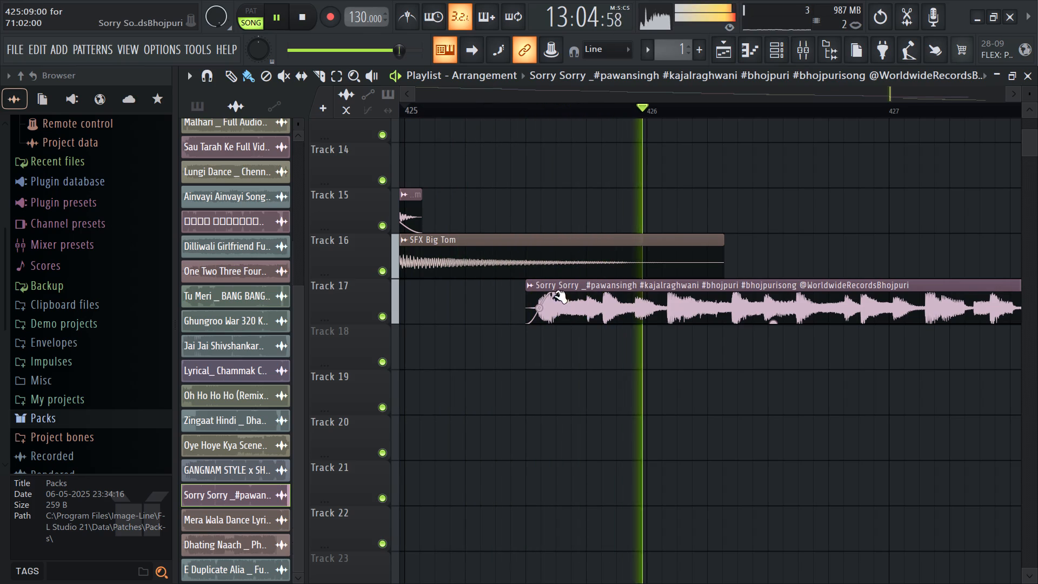
Reveal more of the Sorry Sorry intro and realign the clip to start at 425:09 with a length of 71:04, then replay.
drag(526, 284, 480, 289)
drag(575, 307, 590, 306)
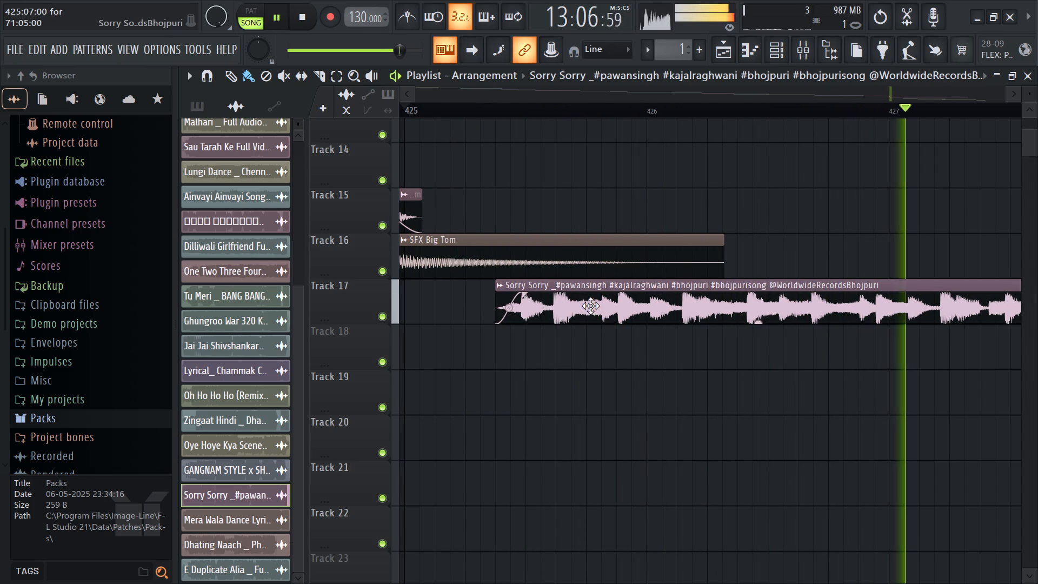
drag(590, 306, 608, 303)
drag(510, 282, 519, 284)
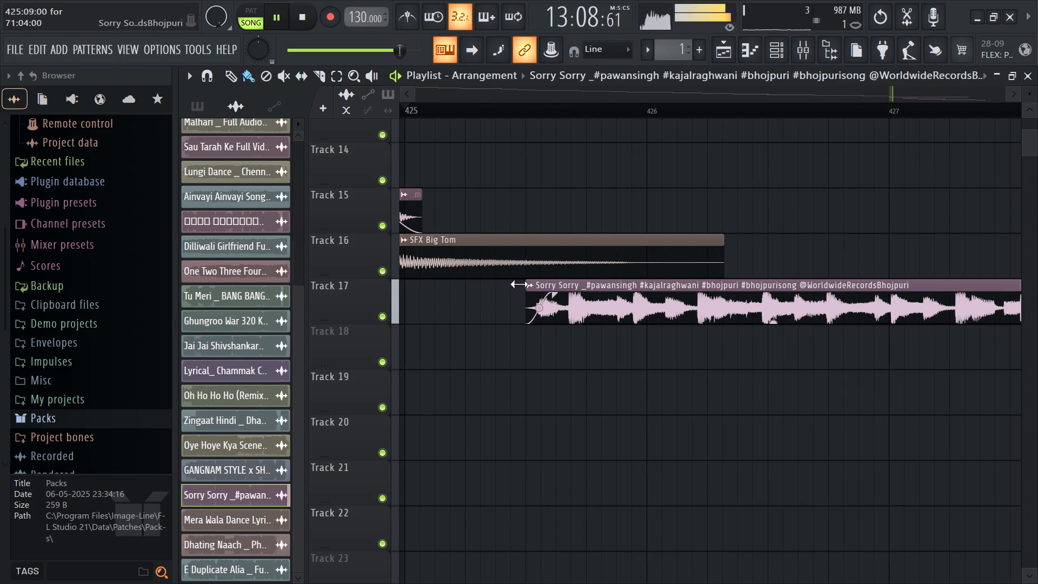
drag(519, 284, 522, 284)
key(space)
key(space)
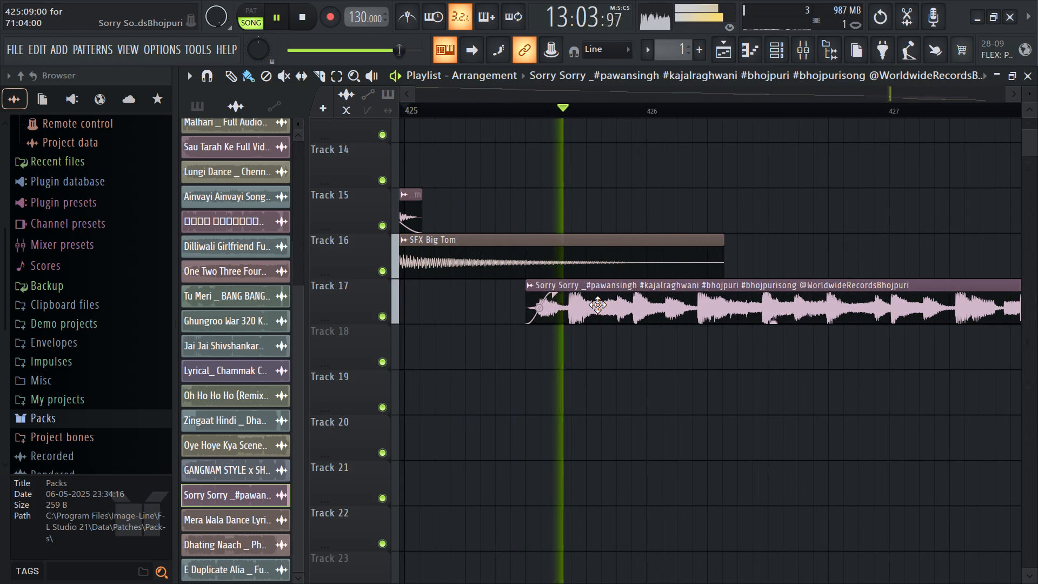
key(space)
Lengthen the Sorry Sorry clip's fade-in up to its first strong beat, bend the fade curve downward and replay.
drag(551, 297, 575, 290)
key(space)
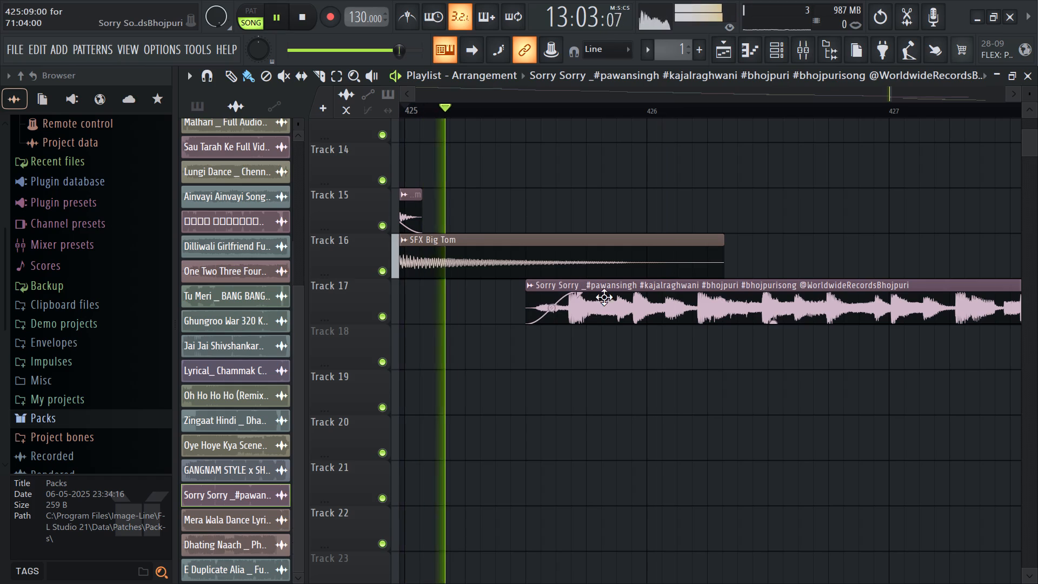
key(space)
drag(550, 310, 563, 325)
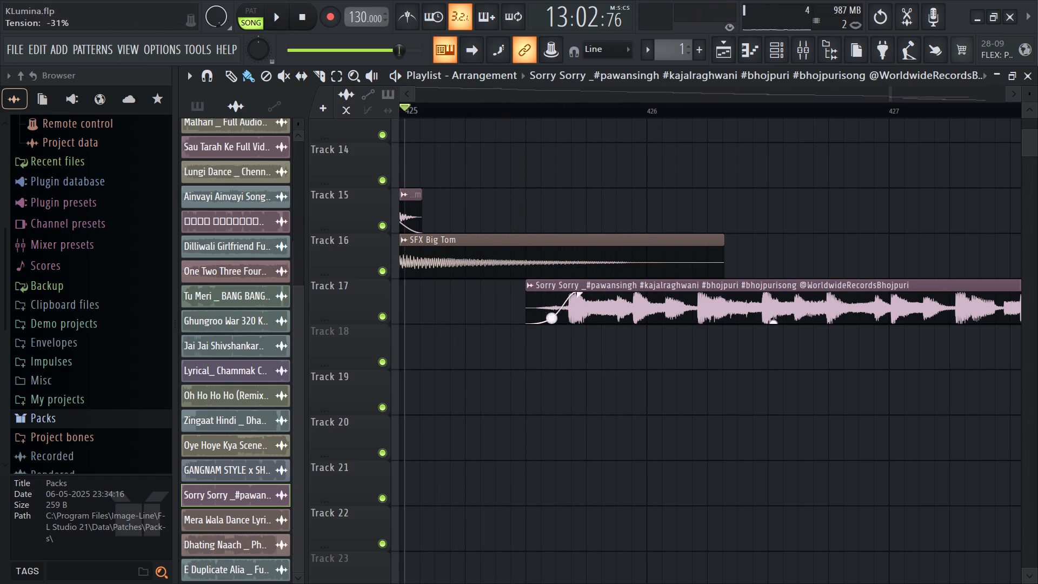
drag(563, 325, 565, 336)
key(space)
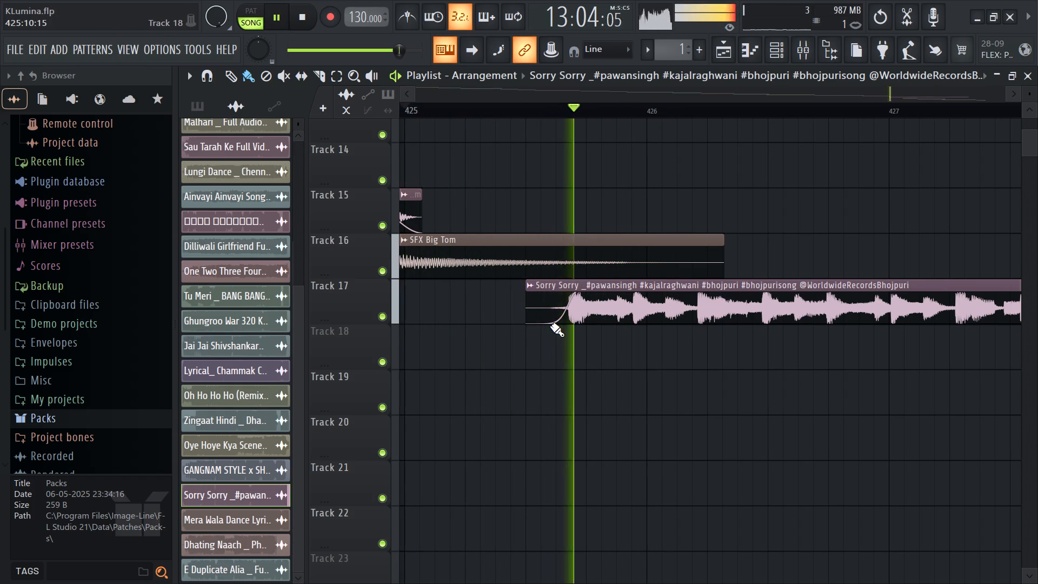
Play the transition from Sau Tarah Ke through SFX Big Tom into Sorry Sorry, starting near bar 424.
ctrl+scroll(550, 326, down, 8)
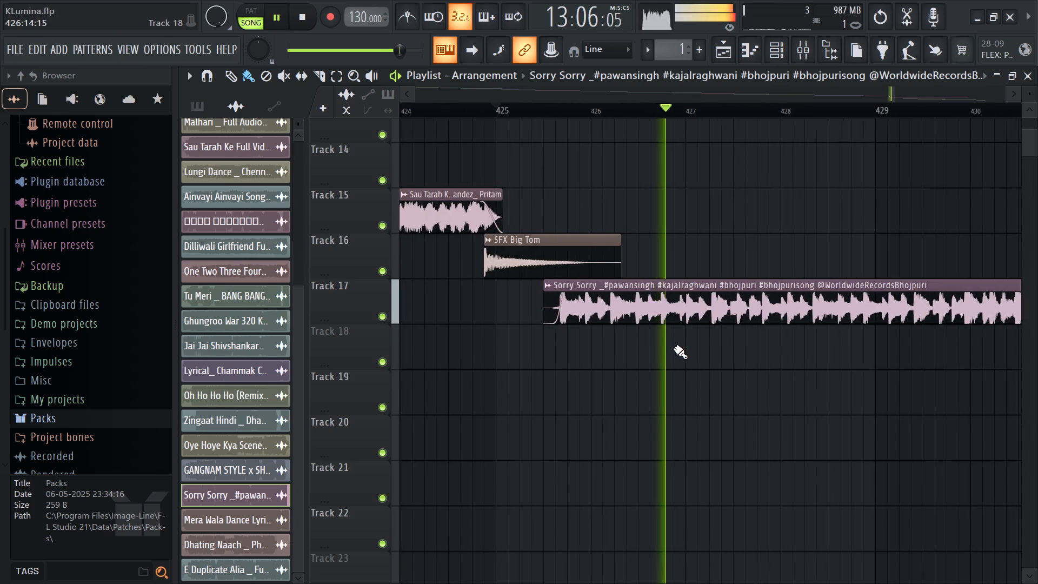
ctrl+scroll(674, 348, down, 4)
key(space)
click(567, 103)
key(space)
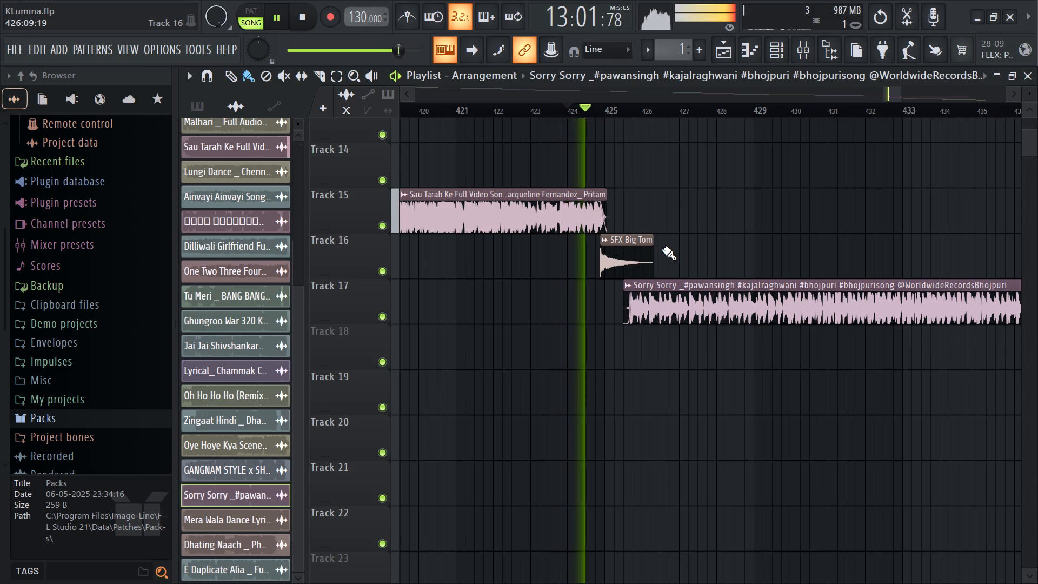
Save the project.
key(ctrl+s)
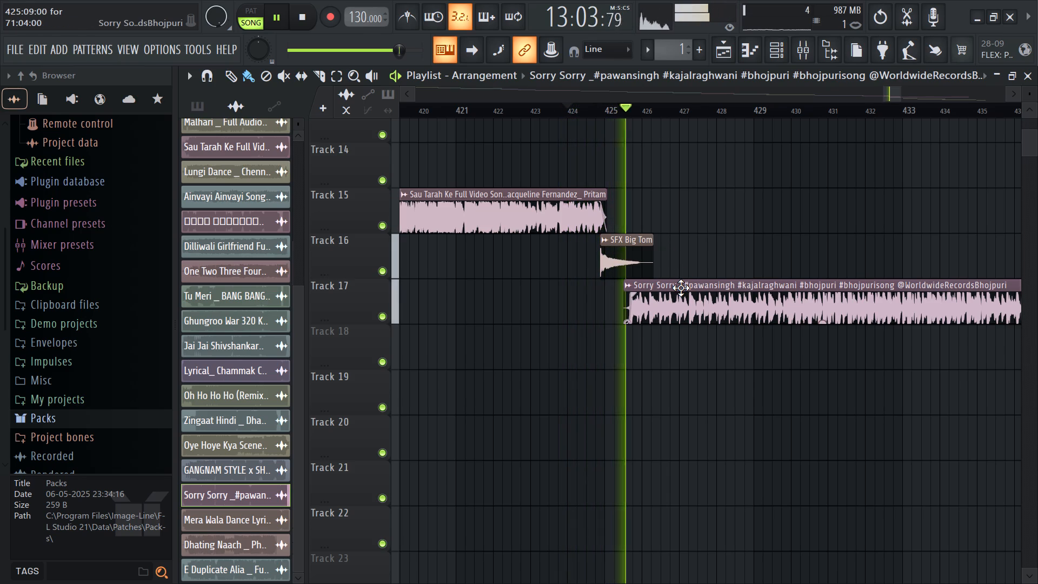
Move the Sorry Sorry clip earlier on Track 17 to start at 424:13, overlapping the end of Sau Tarah Ke, and replay.
ctrl+scroll(627, 329, up, 8)
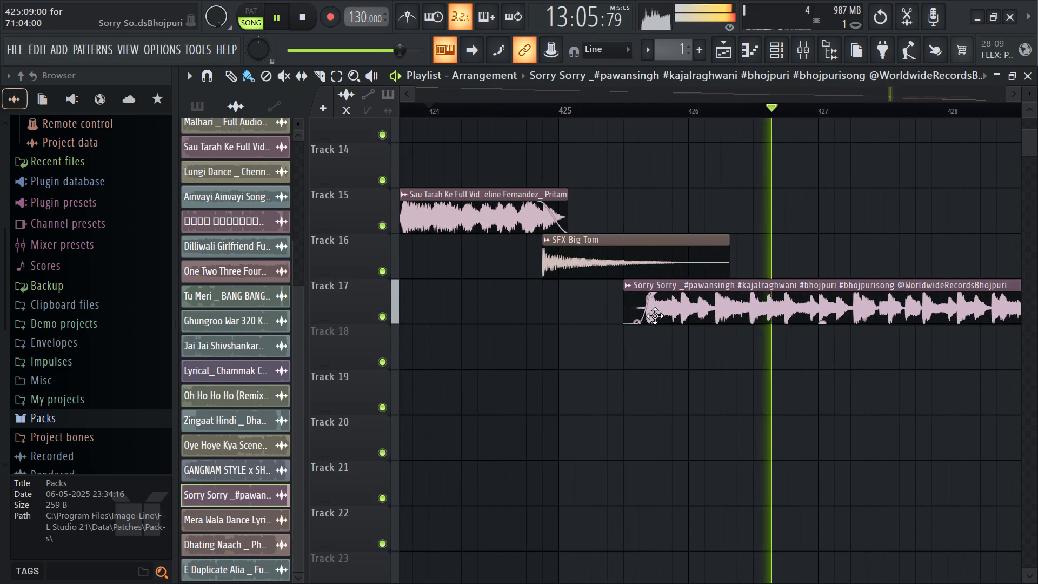
key(space)
drag(686, 316, 585, 319)
key(space)
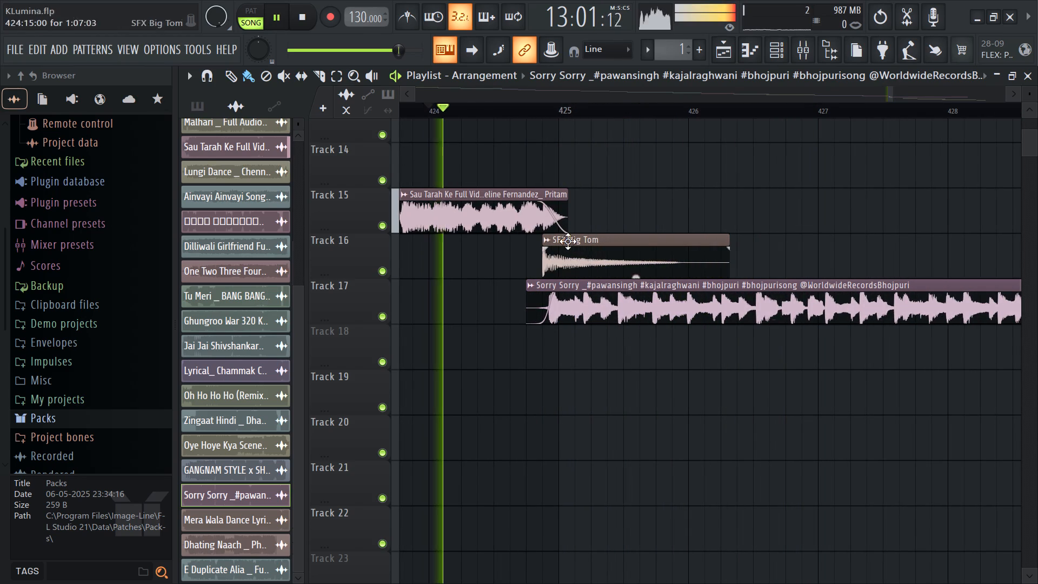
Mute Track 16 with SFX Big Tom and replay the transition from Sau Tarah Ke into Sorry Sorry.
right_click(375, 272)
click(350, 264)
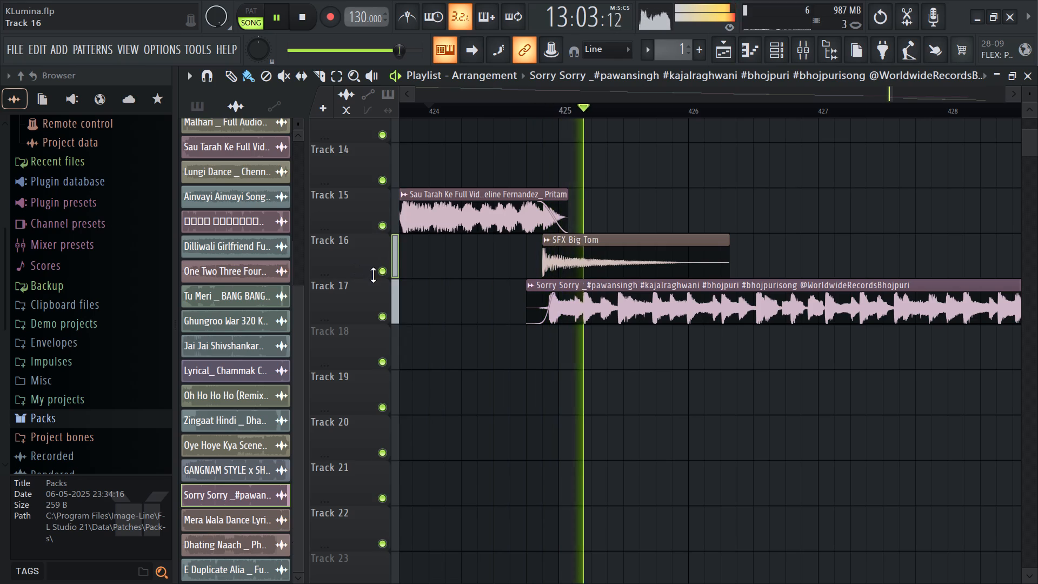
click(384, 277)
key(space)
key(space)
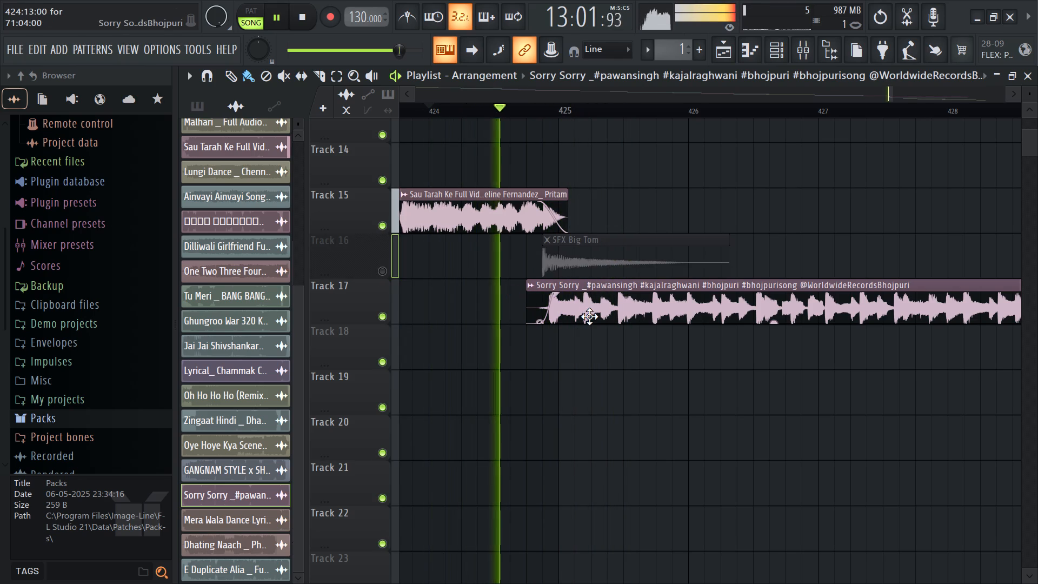
Fine-align the Sorry Sorry clip to start at 424:12:06 so its first beat meets Sau Tarah Ke's final beat, and replay.
key(space)
ctrl+scroll(522, 326, up, 12)
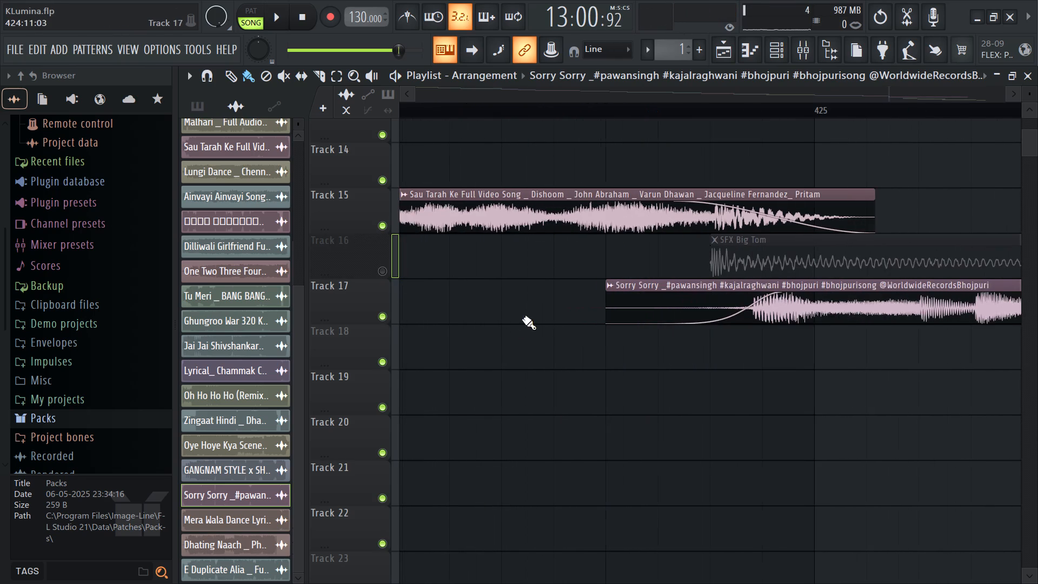
drag(846, 310, 811, 315)
ctrl+scroll(748, 318, up, 7)
drag(703, 309, 728, 311)
key(space)
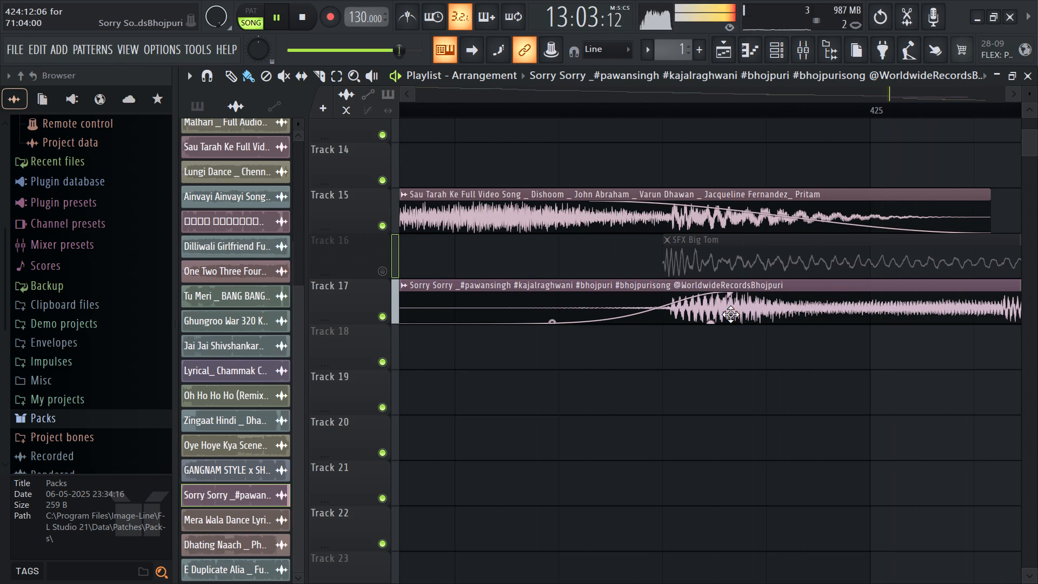
Delete the SFX Big Tom clip from Track 16.
ctrl+scroll(676, 304, down, 13)
click(711, 263)
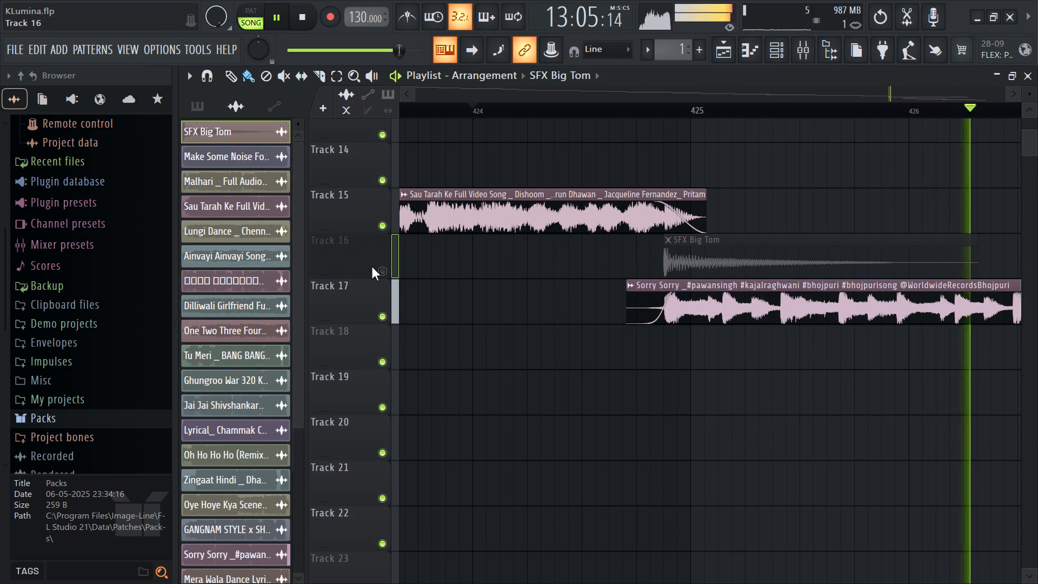
ctrl+scroll(633, 262, down, 7)
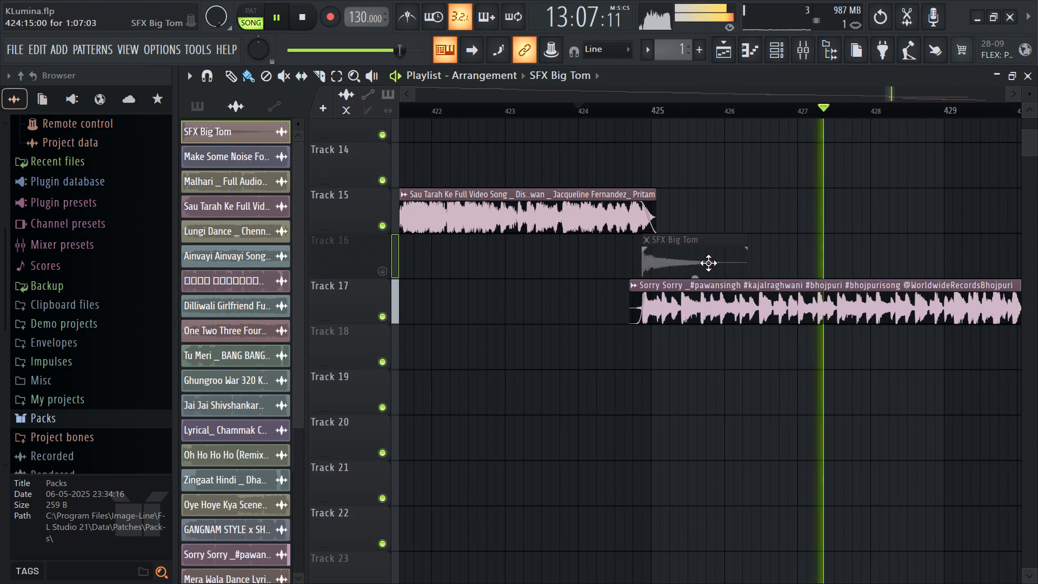
right_click(708, 263)
Move the Sorry Sorry clip from Track 17 up to Track 16, starting at 424:12:05, and unmute Track 16.
ctrl+scroll(590, 312, down, 15)
ctrl+scroll(591, 318, down, 6)
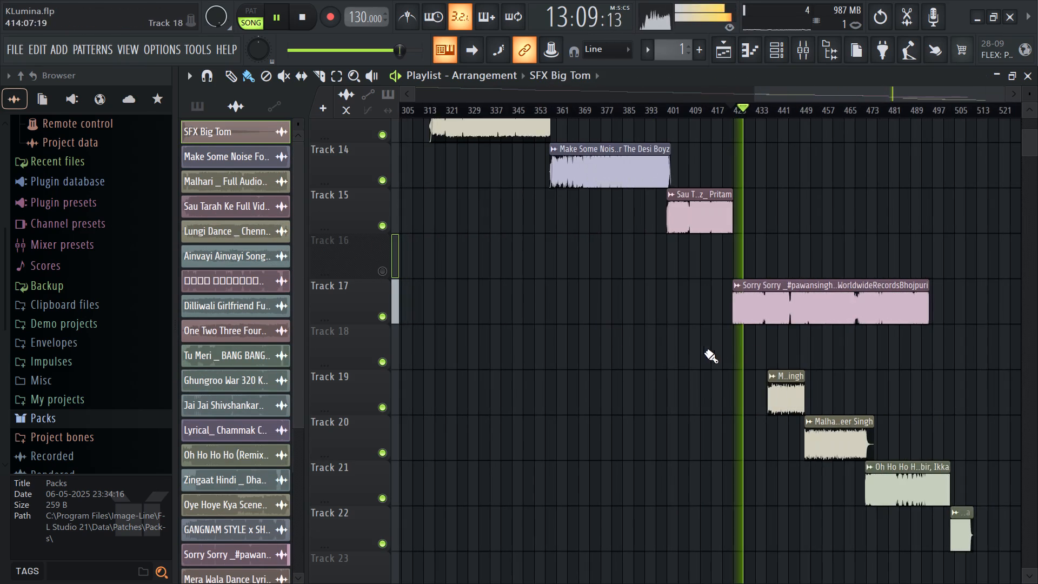
ctrl+scroll(740, 342, up, 20)
ctrl+scroll(740, 342, up, 15)
ctrl+scroll(684, 312, up, 3)
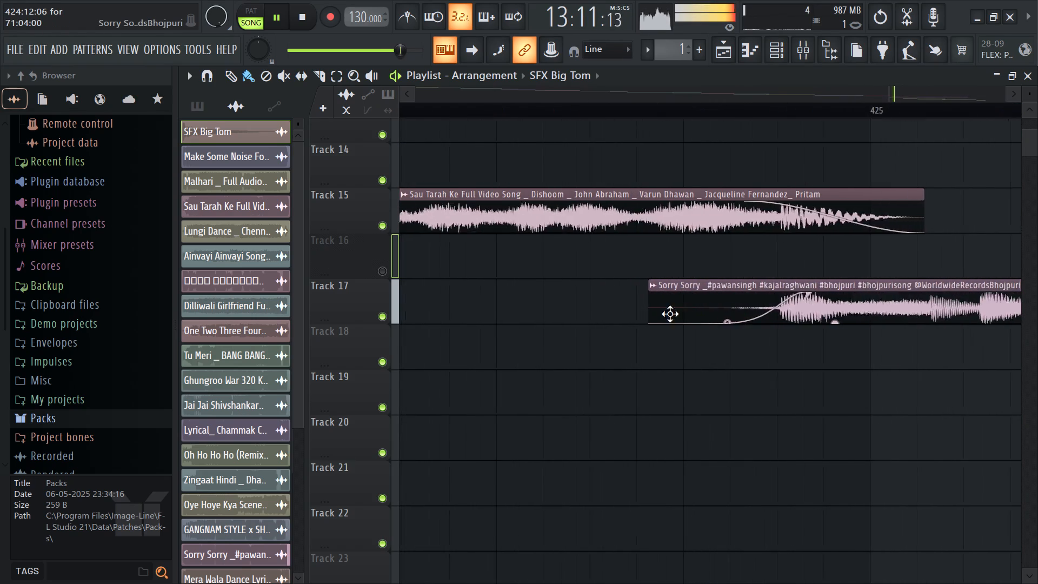
ctrl+scroll(670, 314, up, 4)
ctrl+scroll(609, 352, up, 7)
drag(636, 316, 630, 257)
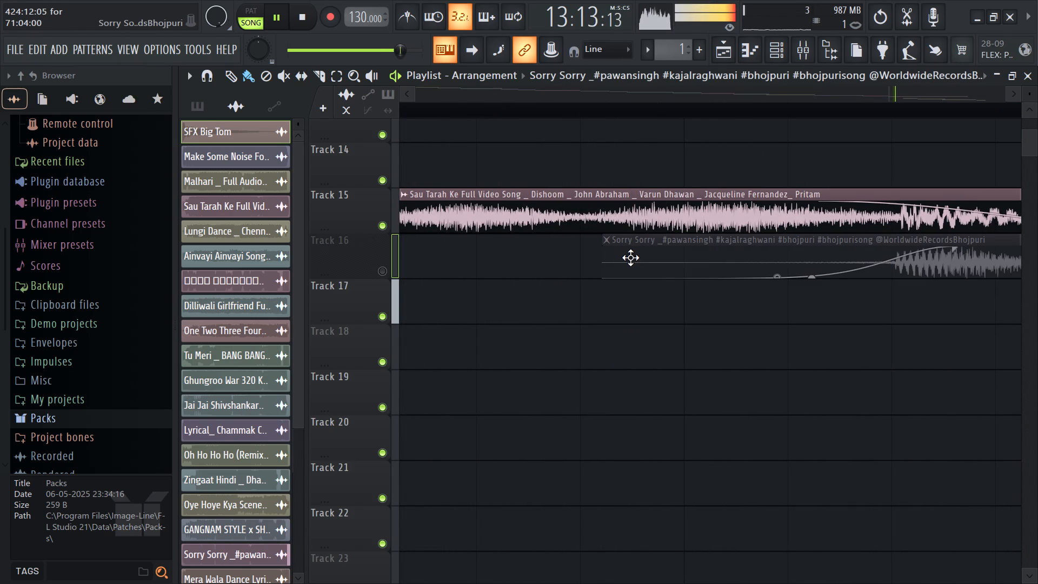
drag(630, 257, 634, 256)
click(383, 273)
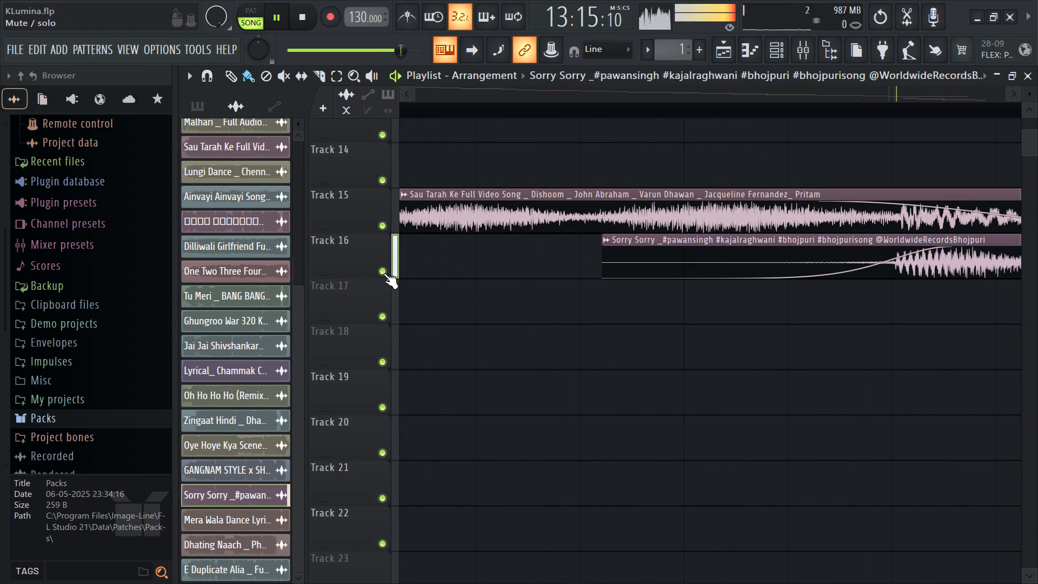
Replay the transition from Sau Tarah Ke into Sorry Sorry around bar 424 and save the project.
ctrl+scroll(474, 318, down, 7)
click(608, 110)
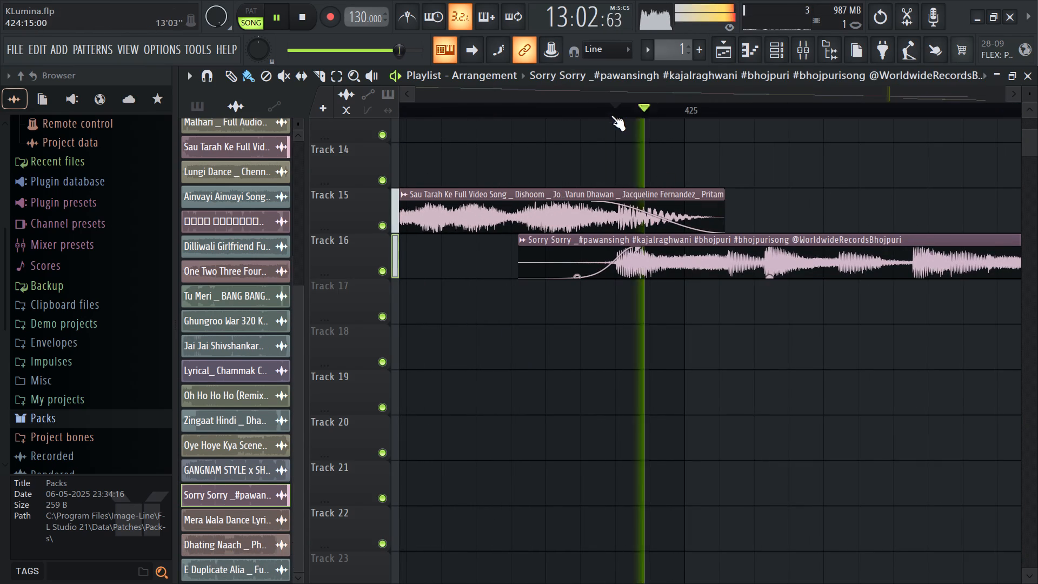
click(548, 107)
key(ctrl+s)
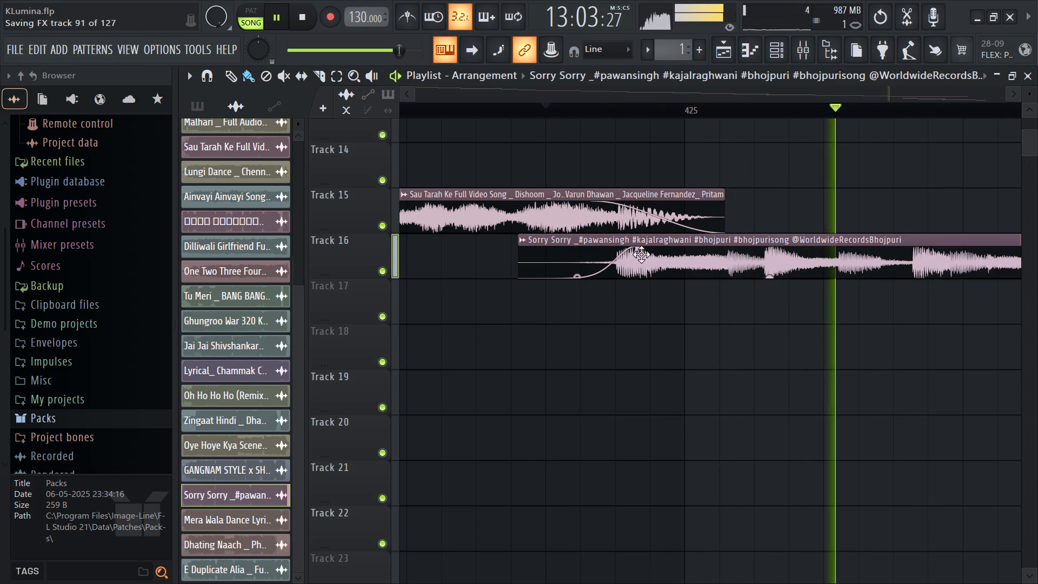
click(420, 107)
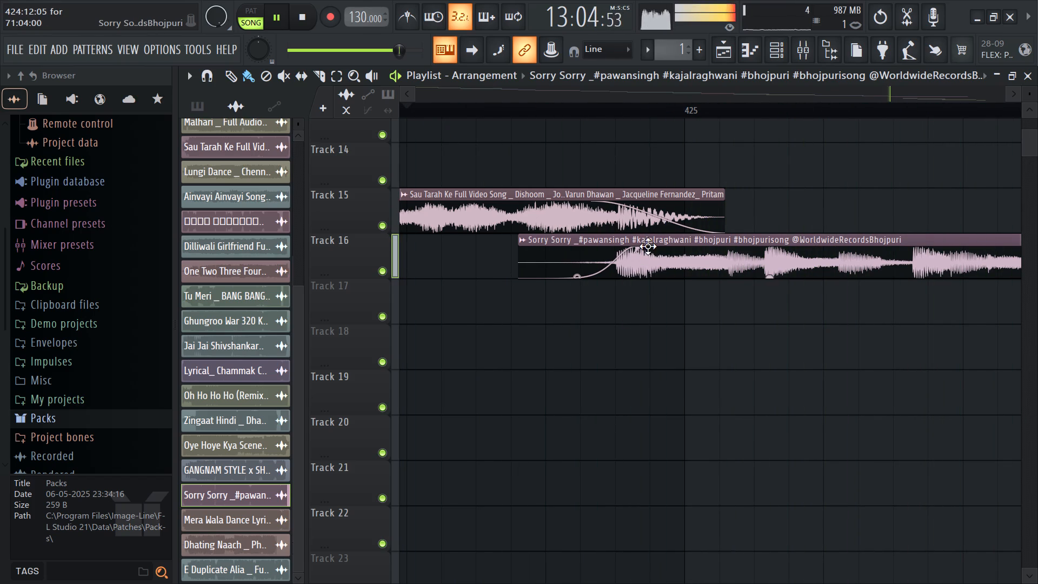
Trim the end of the Sorry Sorry clip on Track 16 to a clip length of 20:12.
ctrl+scroll(587, 296, down, 20)
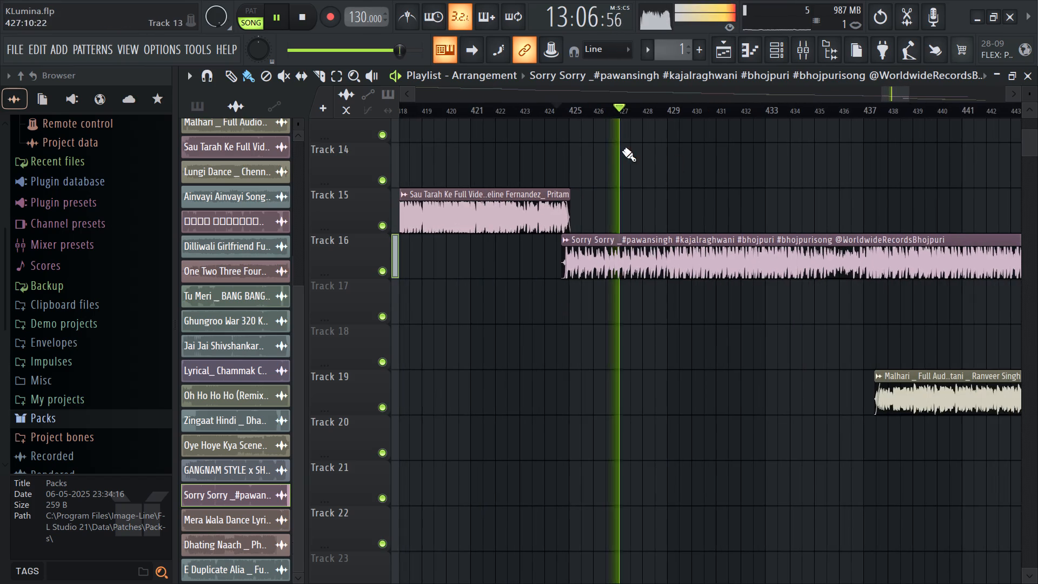
ctrl+scroll(597, 236, down, 2)
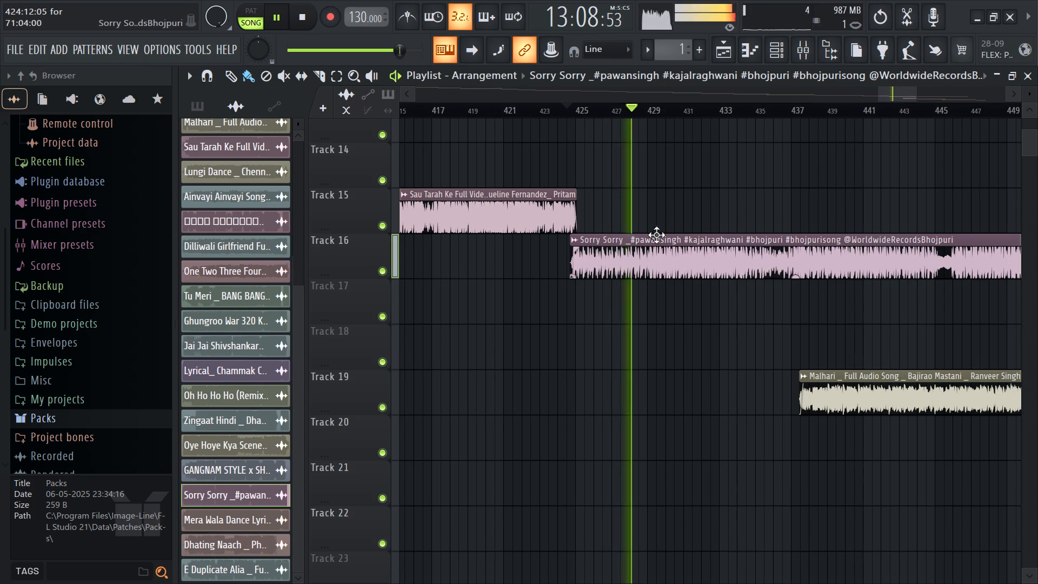
ctrl+scroll(538, 227, down, 5)
ctrl+scroll(720, 277, down, 6)
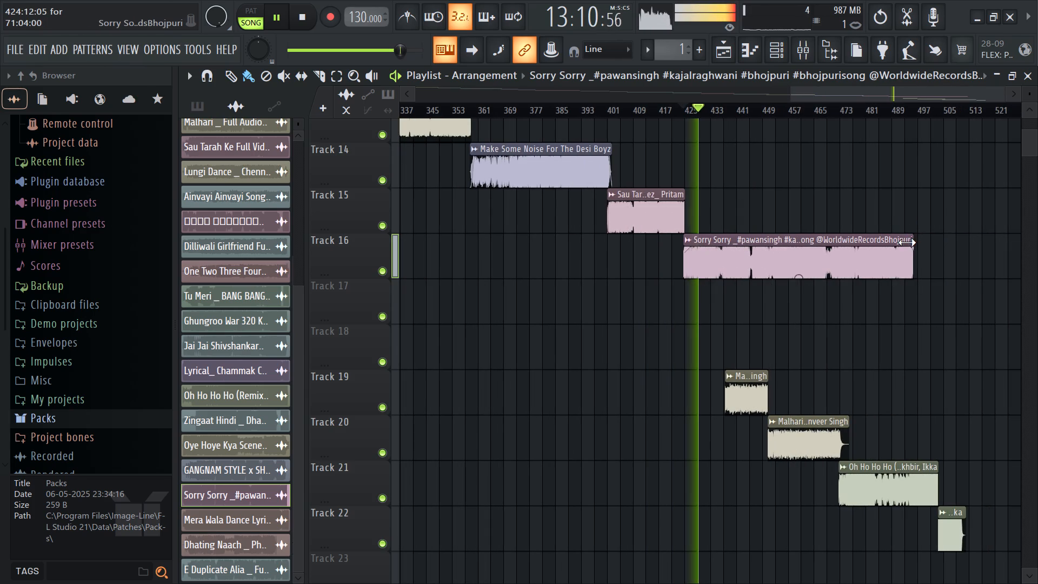
drag(910, 240, 716, 341)
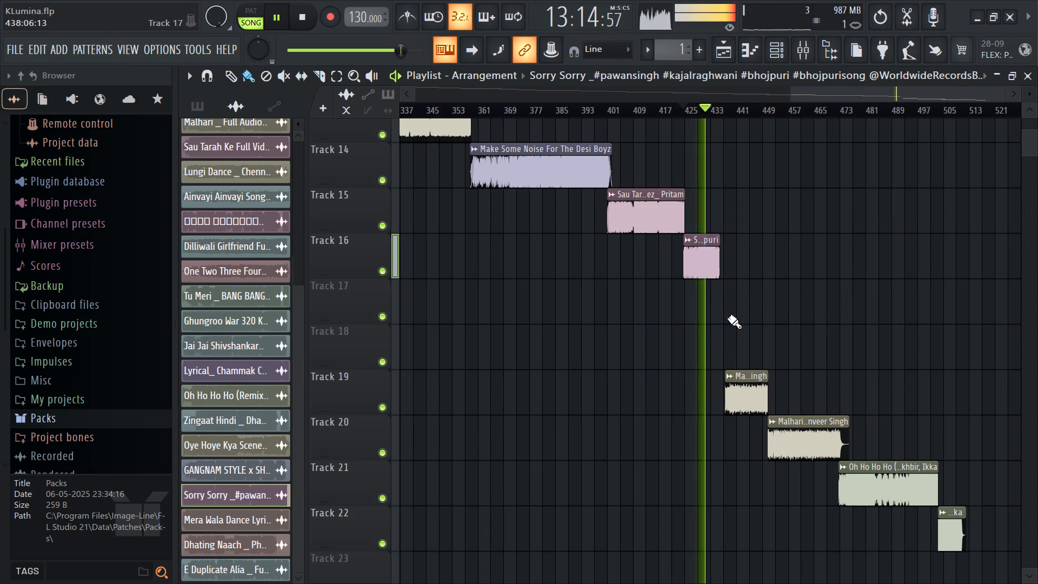
ctrl+scroll(728, 317, up, 12)
drag(765, 238, 960, 260)
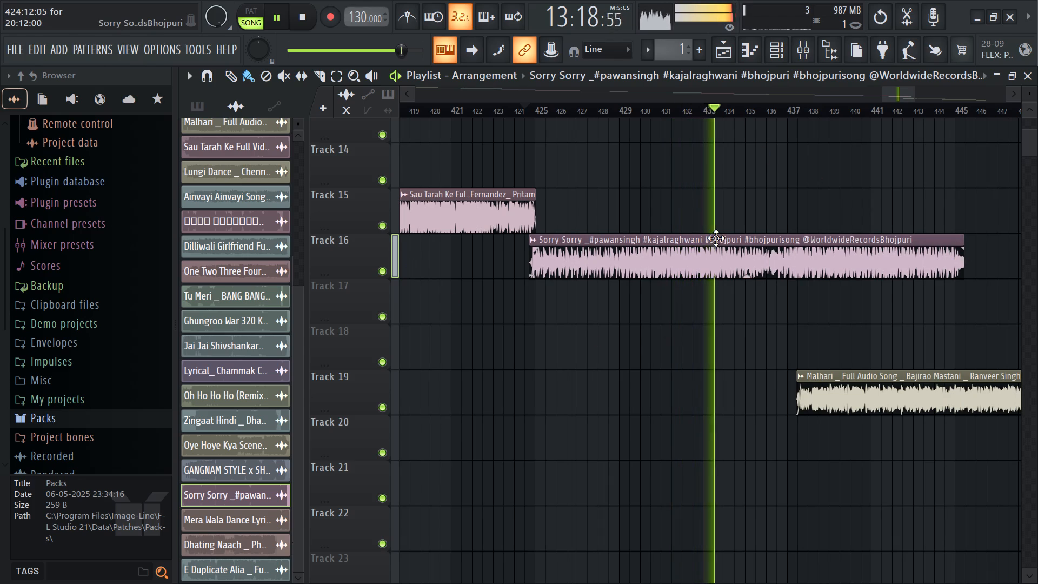
Solo Track 16 and listen to the trimmed Sorry Sorry clip up to its ending near bar 445.
right_click(379, 271)
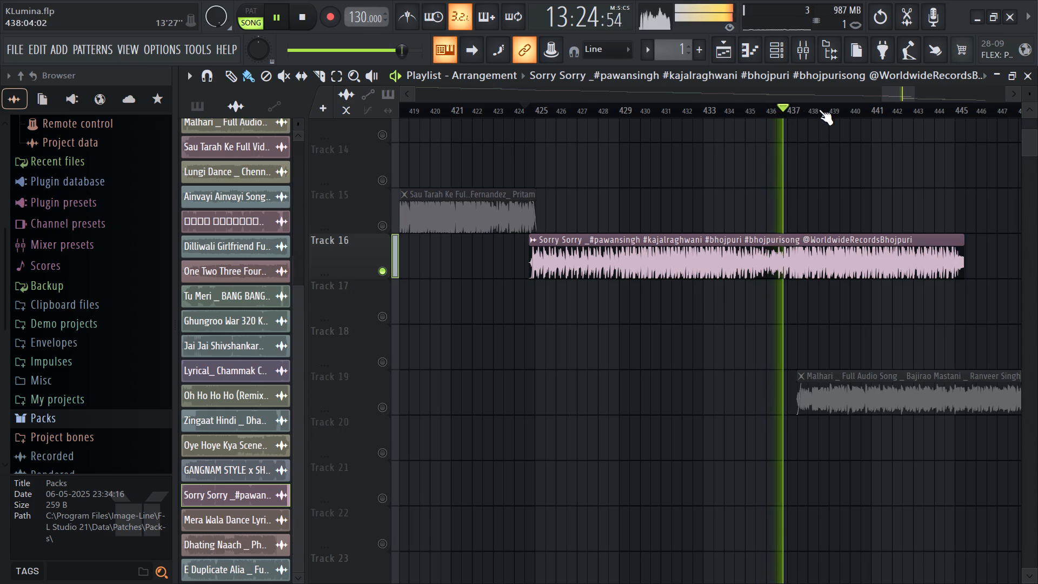
ctrl+scroll(612, 290, down, 4)
ctrl+scroll(840, 290, up, 7)
ctrl+scroll(686, 260, up, 3)
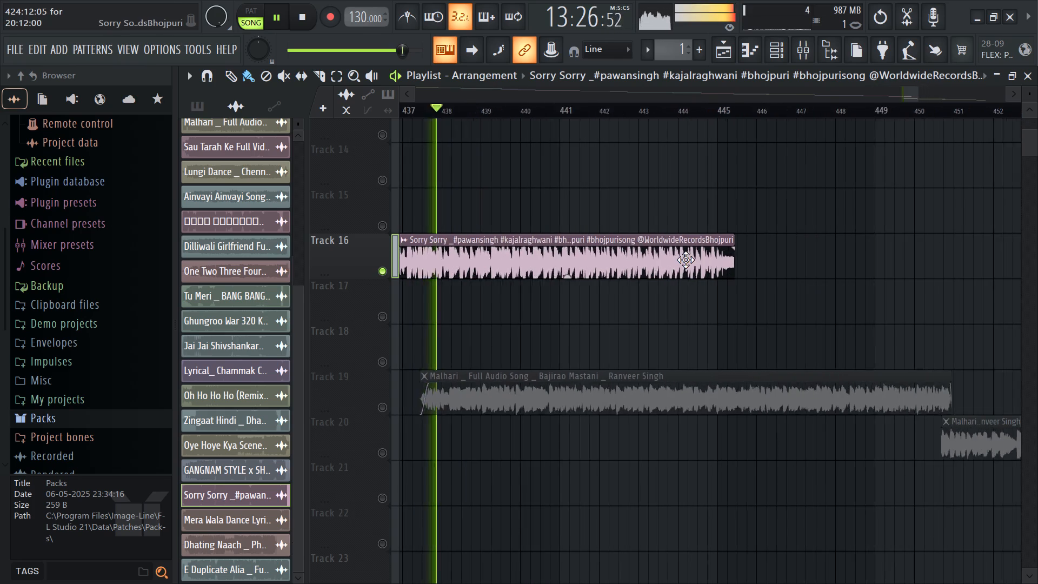
ctrl+scroll(686, 260, up, 1)
ctrl+scroll(754, 252, up, 2)
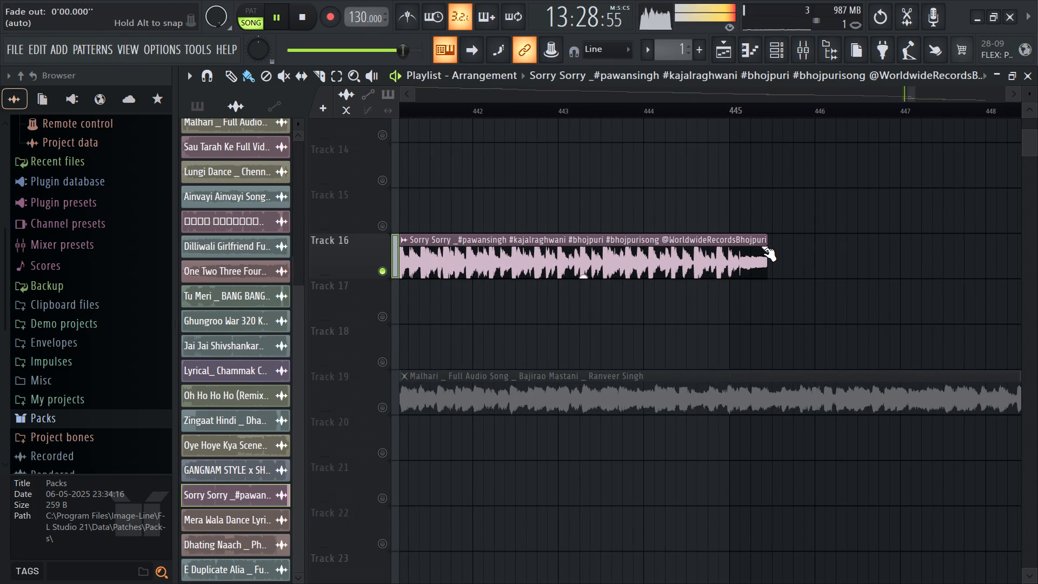
ctrl+scroll(765, 252, up, 2)
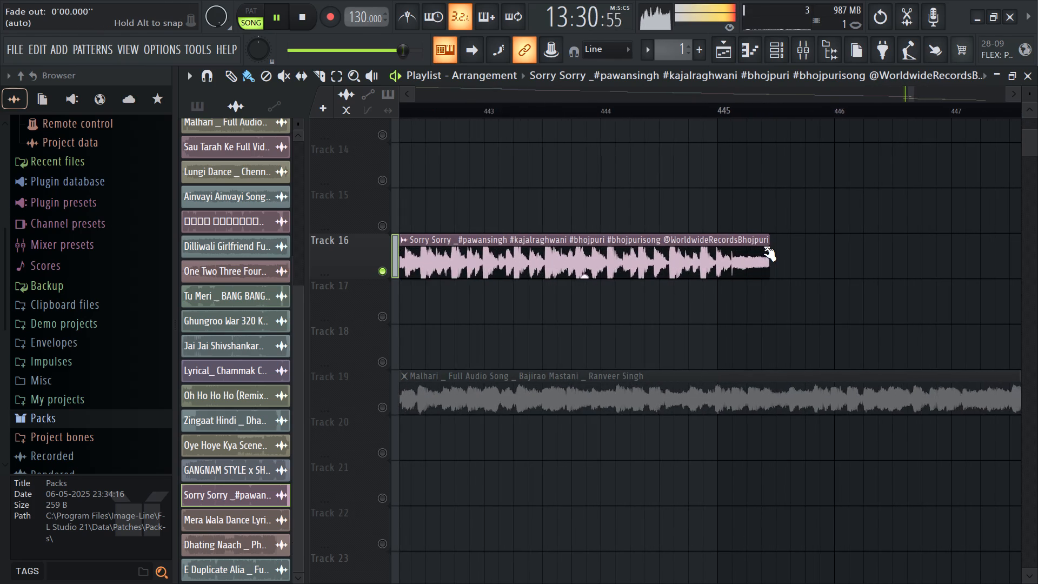
ctrl+scroll(765, 252, down, 4)
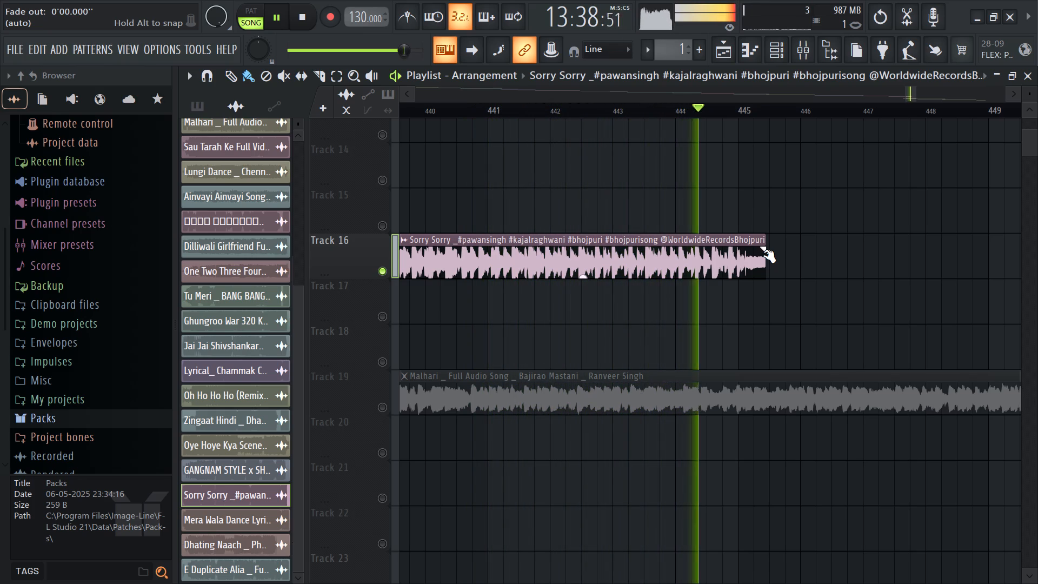
Add a fade-out over the last beats of the Sorry Sorry clip and replay from around bar 441.
key(space)
drag(764, 254, 736, 260)
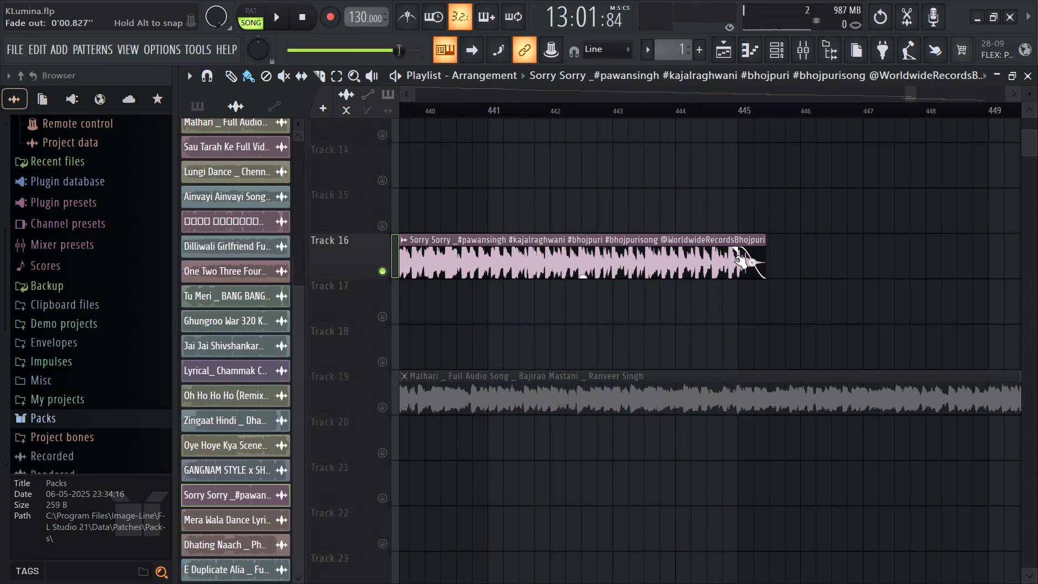
drag(736, 260, 721, 272)
key(space)
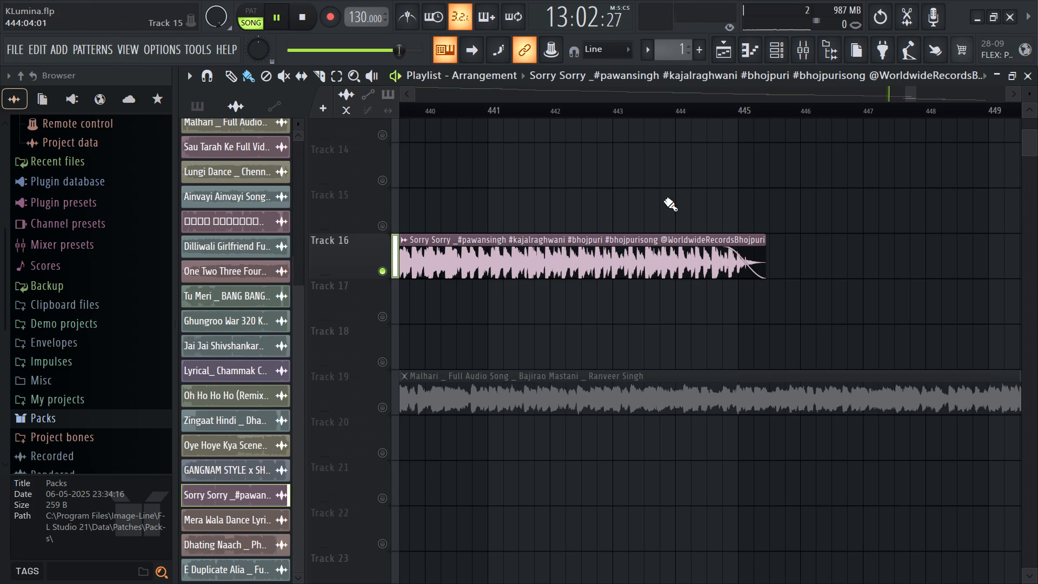
key(space)
click(522, 105)
key(space)
Save the project while the faded Sorry Sorry ending plays.
key(ctrl+s)
key(ctrl+s)
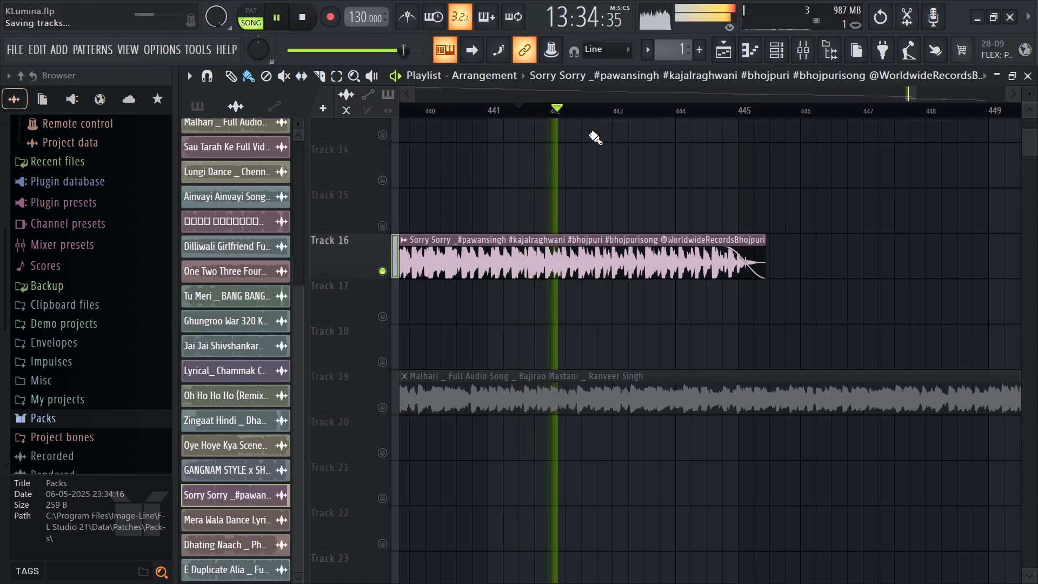
key(ctrl+s)
key(ctrl+s)
key(ctrl+s)
key(ctrl+s)
key(ctrl+s)
key(ctrl+s)
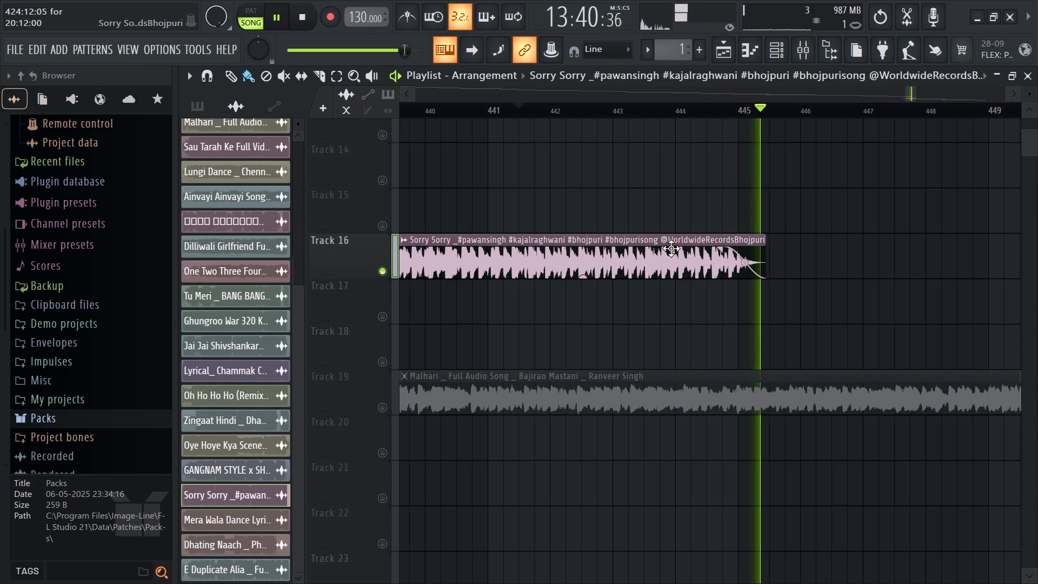
Move the remaining Malhari and Oh Ho Ho Ho clips together so Malhari starts on Track 17 just before bar 445, and unsolo Track 16.
key(space)
ctrl+scroll(734, 292, down, 8)
ctrl+scroll(587, 364, down, 5)
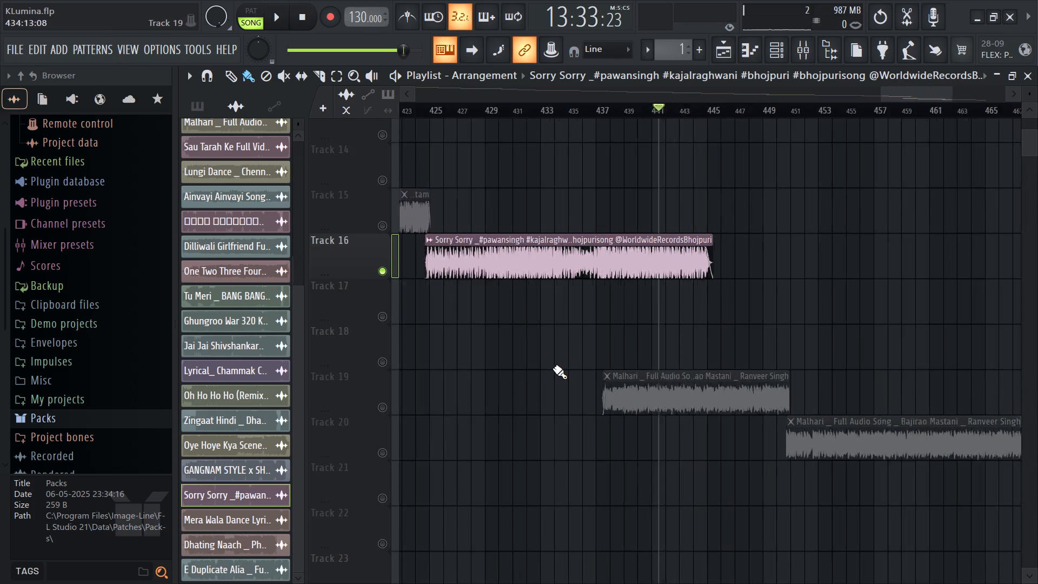
ctrl+scroll(553, 368, down, 8)
scroll(839, 380, down, 2)
ctrl+drag(803, 268, 995, 571)
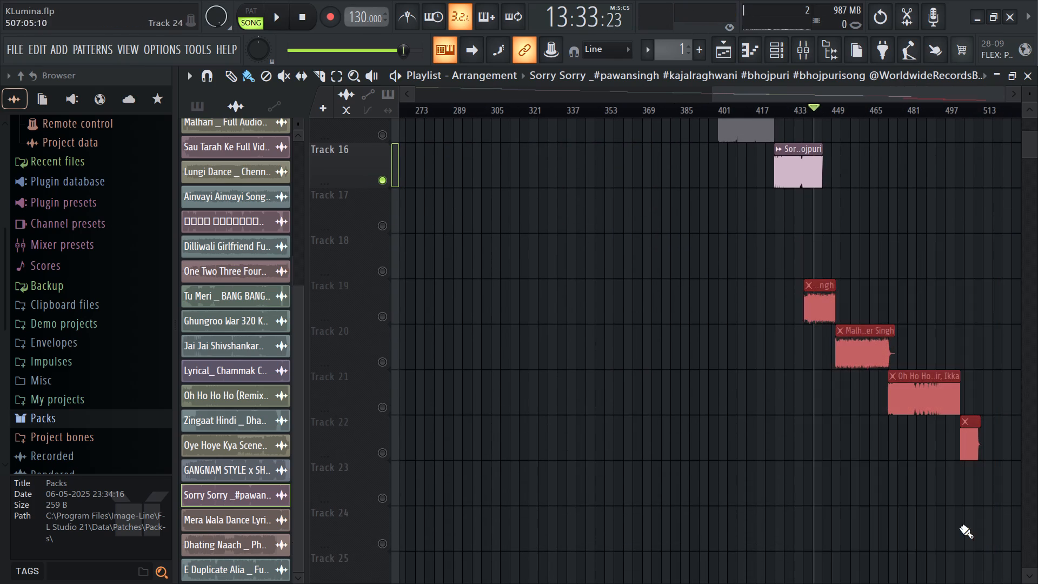
ctrl+scroll(840, 347, up, 13)
drag(743, 306, 844, 191)
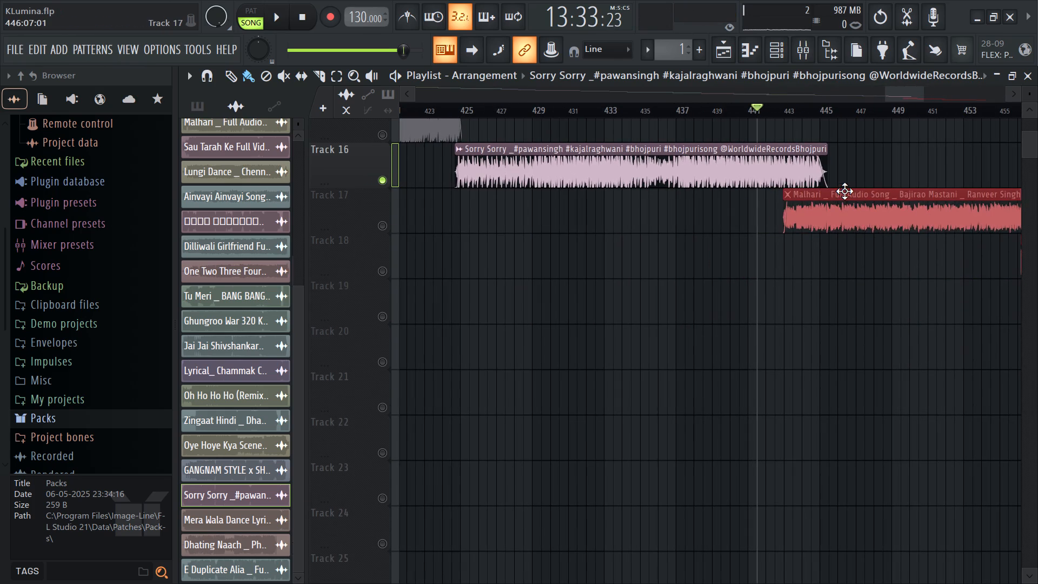
drag(844, 191, 881, 185)
right_click(384, 180)
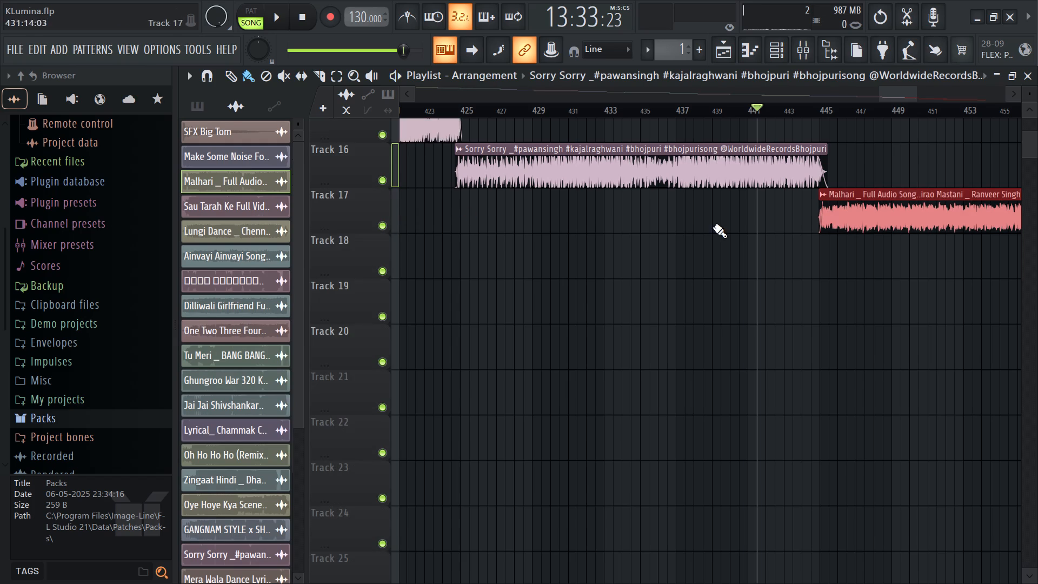
Play the transition from Sorry Sorry into Malhari from just after bar 444 and save the project.
key(space)
ctrl+scroll(844, 224, up, 13)
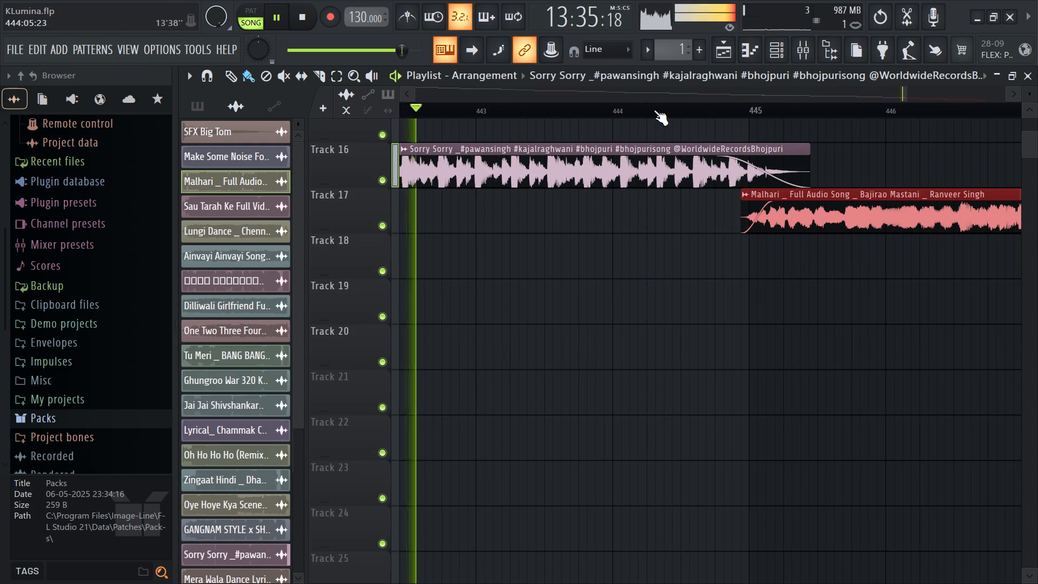
click(640, 107)
key(ctrl+s)
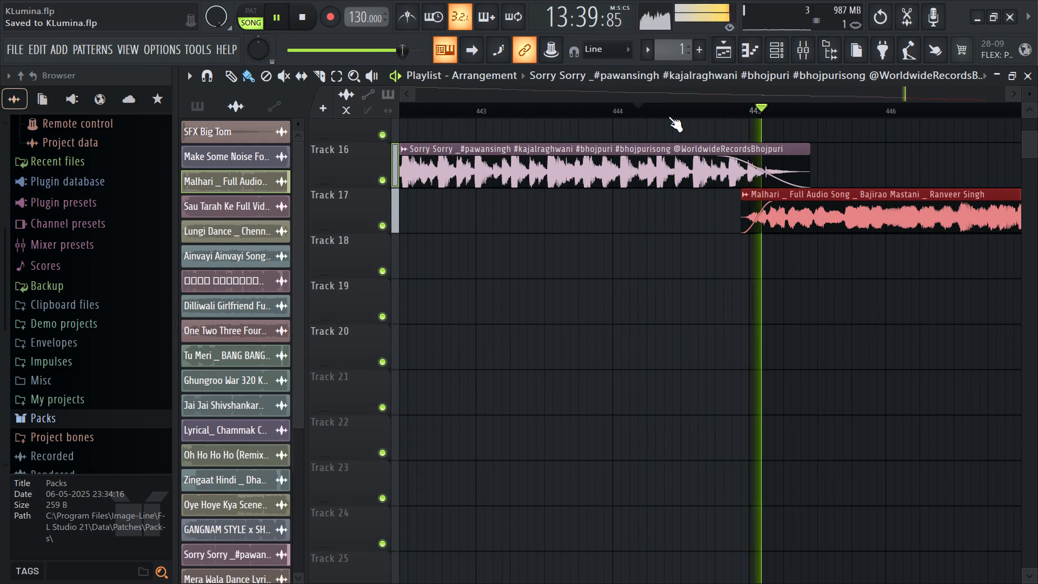
Shift the selected Malhari and Oh Ho Ho Ho clips slightly later so Malhari starts over a beat into bar 445, replaying the transition after each shift.
key(space)
key(space)
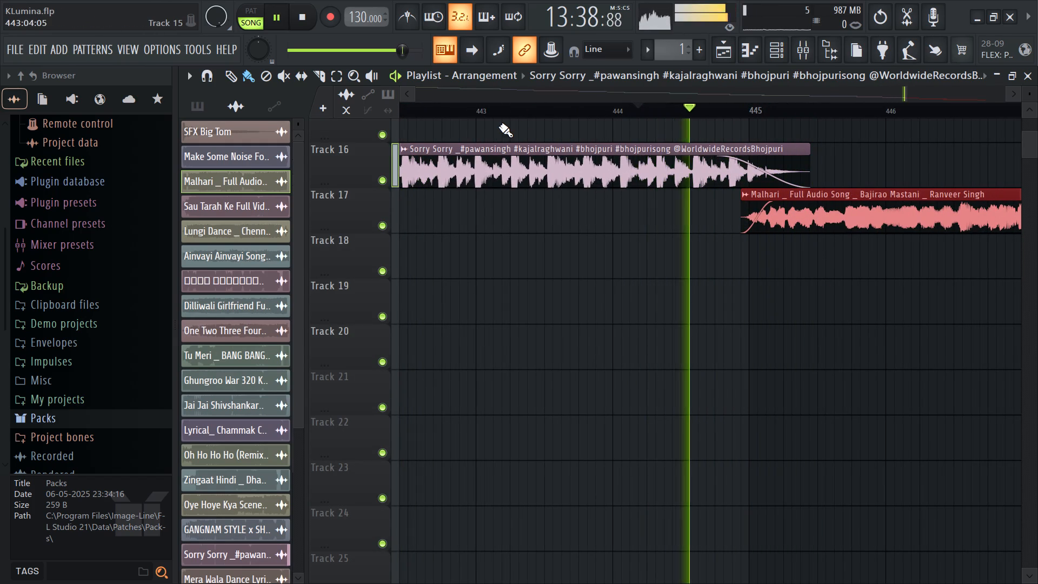
key(space)
drag(814, 215, 839, 210)
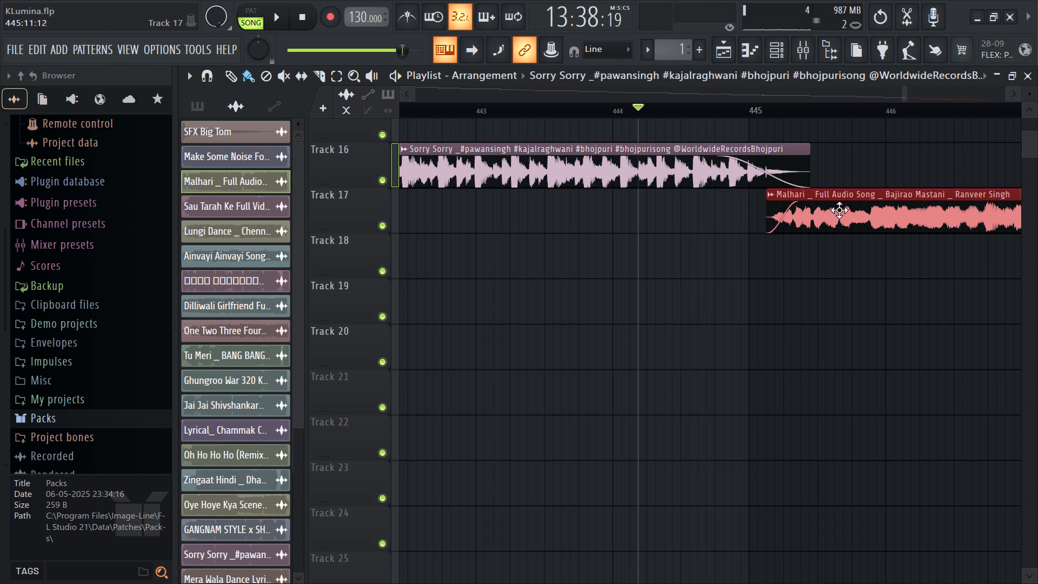
drag(839, 210, 855, 206)
key(space)
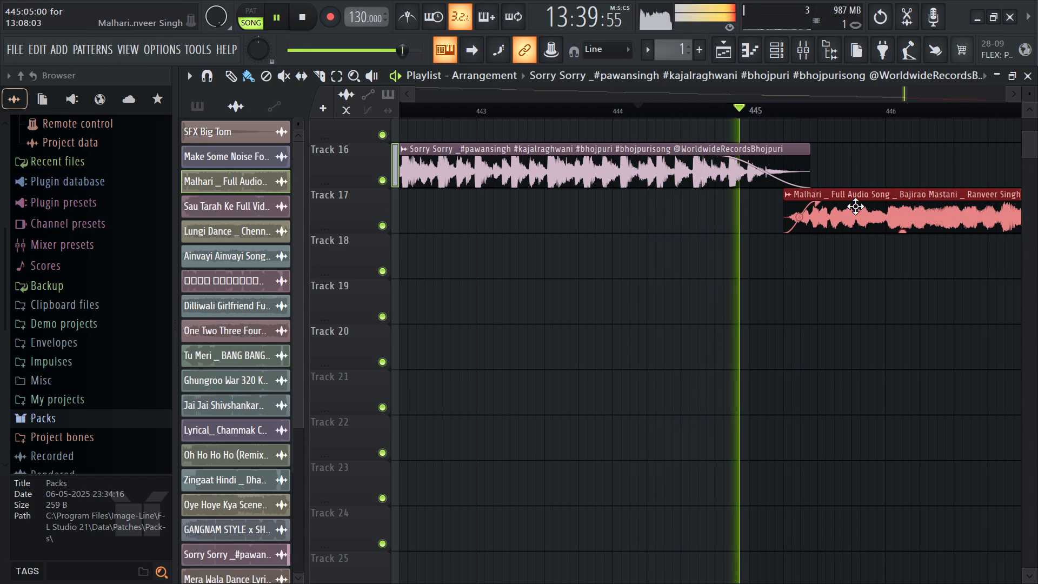
key(space)
drag(840, 225, 843, 226)
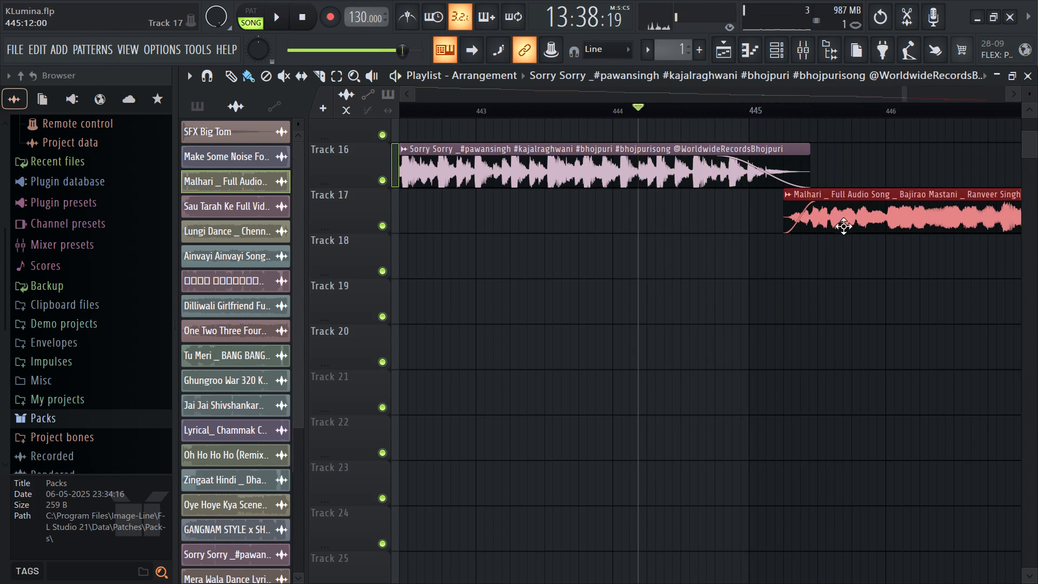
drag(843, 226, 847, 226)
key(space)
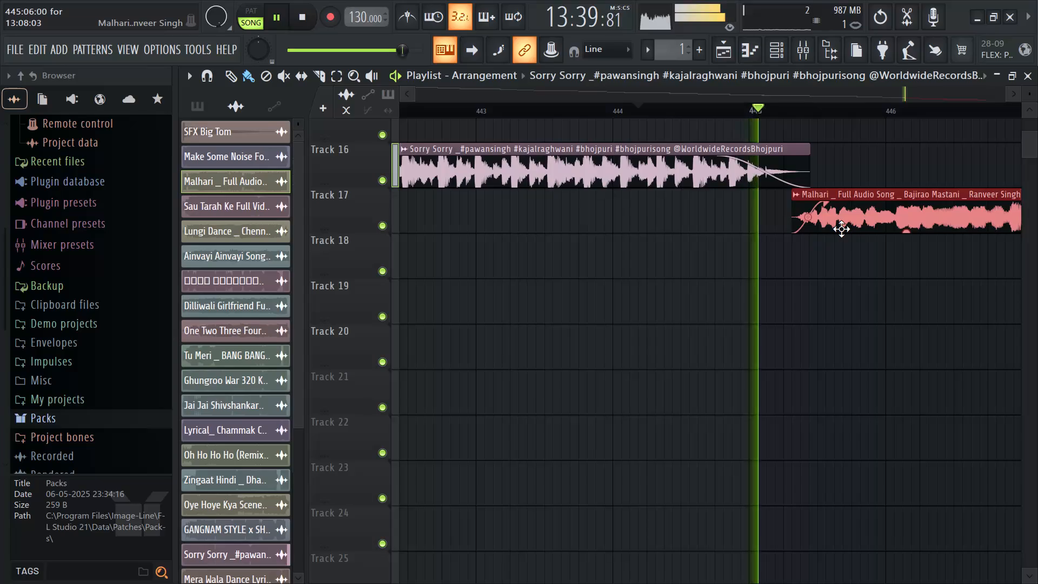
key(space)
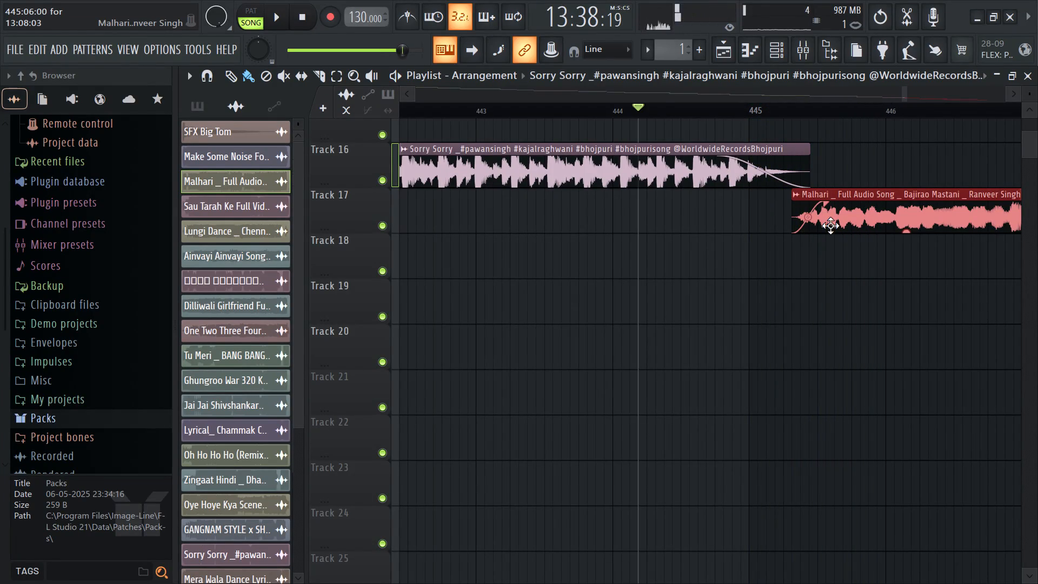
drag(823, 220, 831, 218)
key(space)
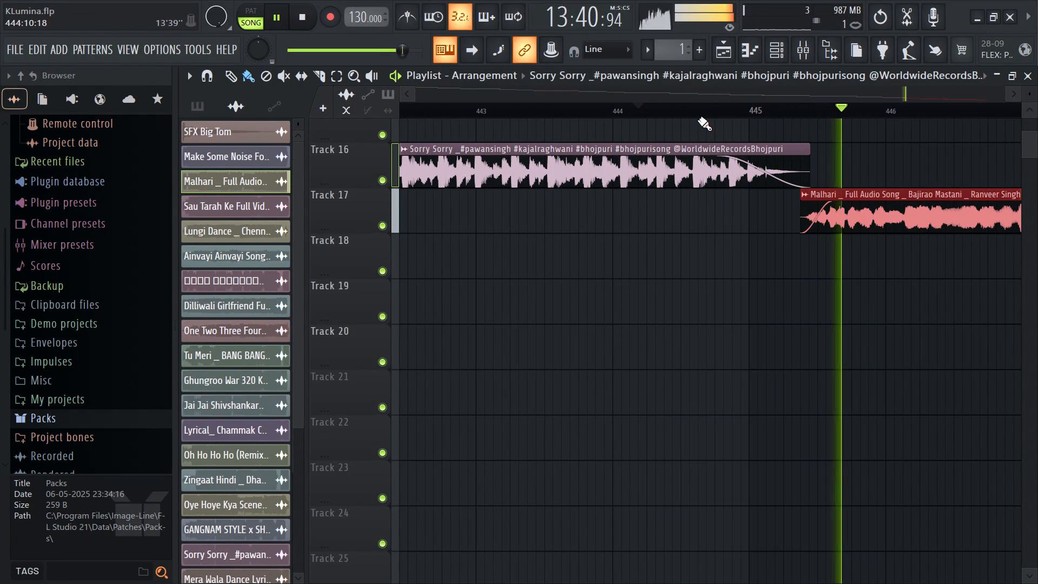
Play the end of the arrangement from the final clip on Track 20, around bar 511.
ctrl+scroll(589, 346, down, 20)
ctrl+scroll(589, 346, down, 9)
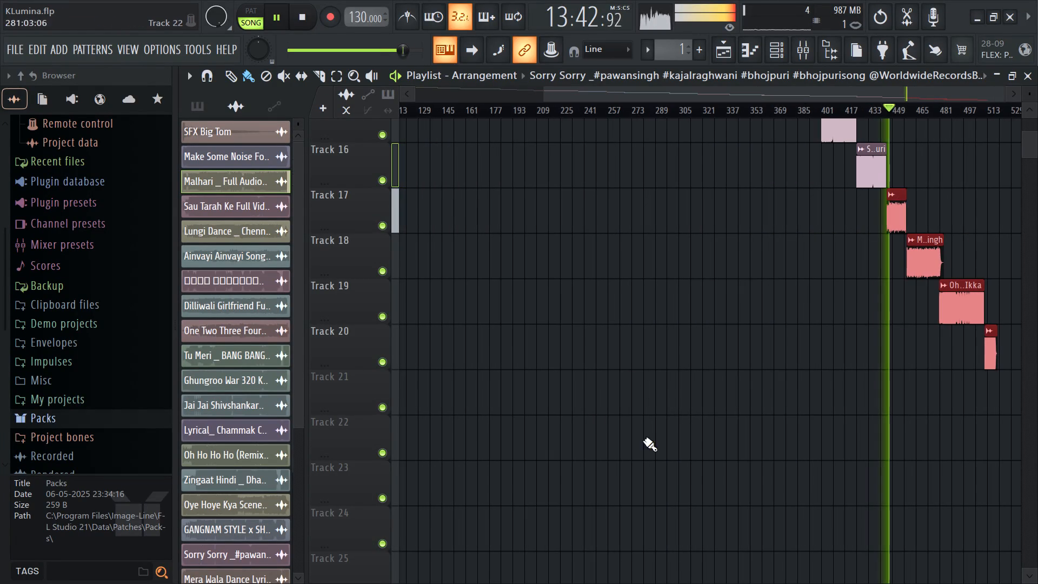
click(990, 106)
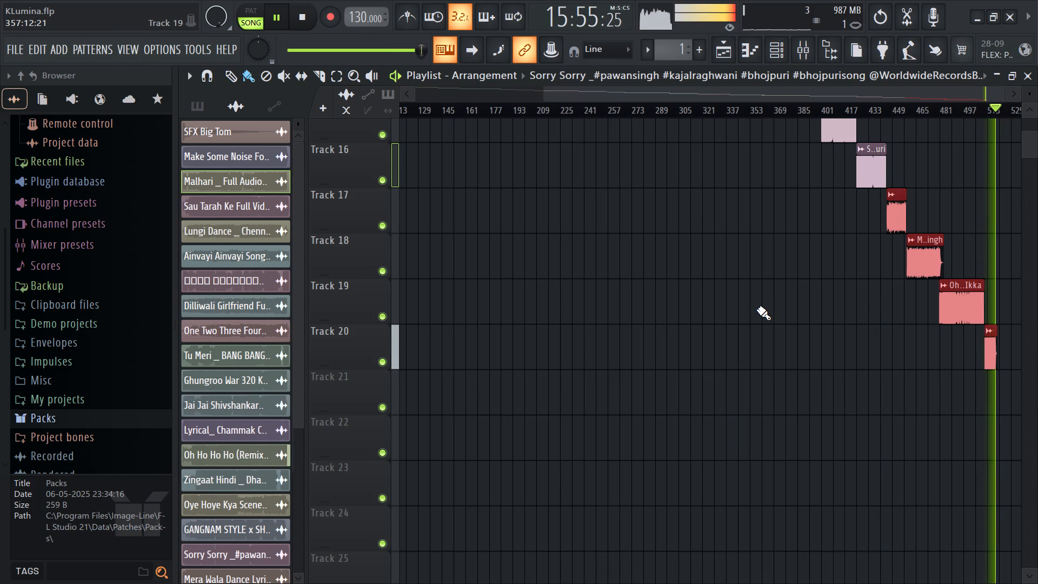
key(space)
Add the Mera Wala Dance song to the playlist and move its clip to Track 13, starting around bar 109.
scroll(256, 424, down, 5)
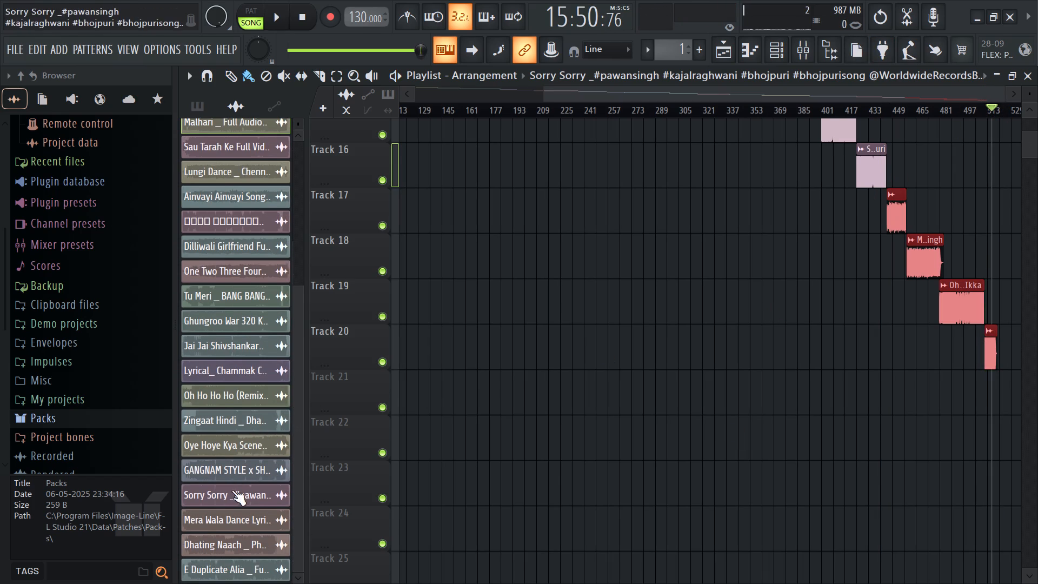
drag(229, 519, 655, 290)
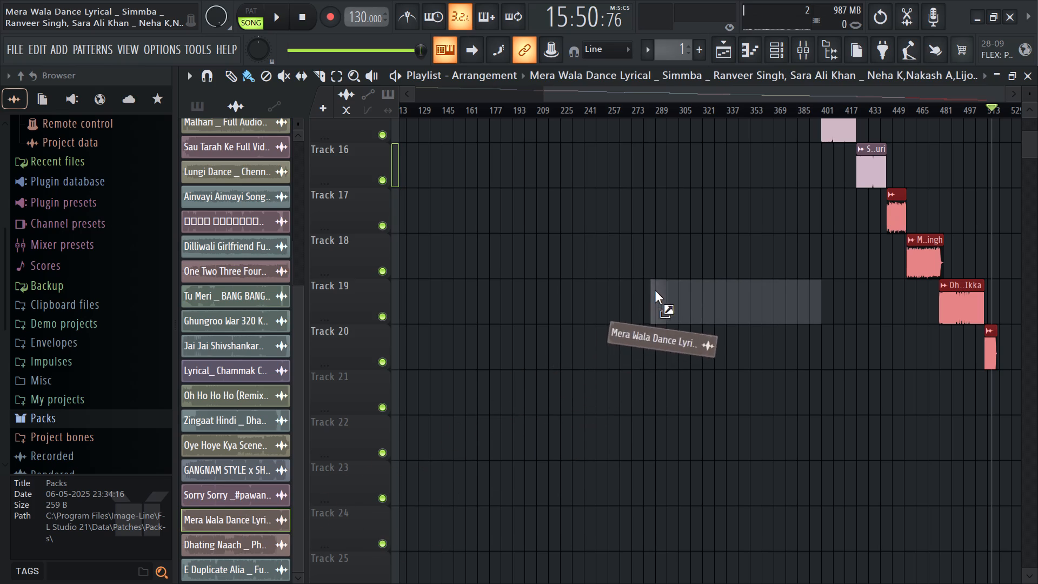
drag(655, 290, 663, 273)
ctrl+scroll(738, 262, down, 7)
scroll(863, 303, up, 6)
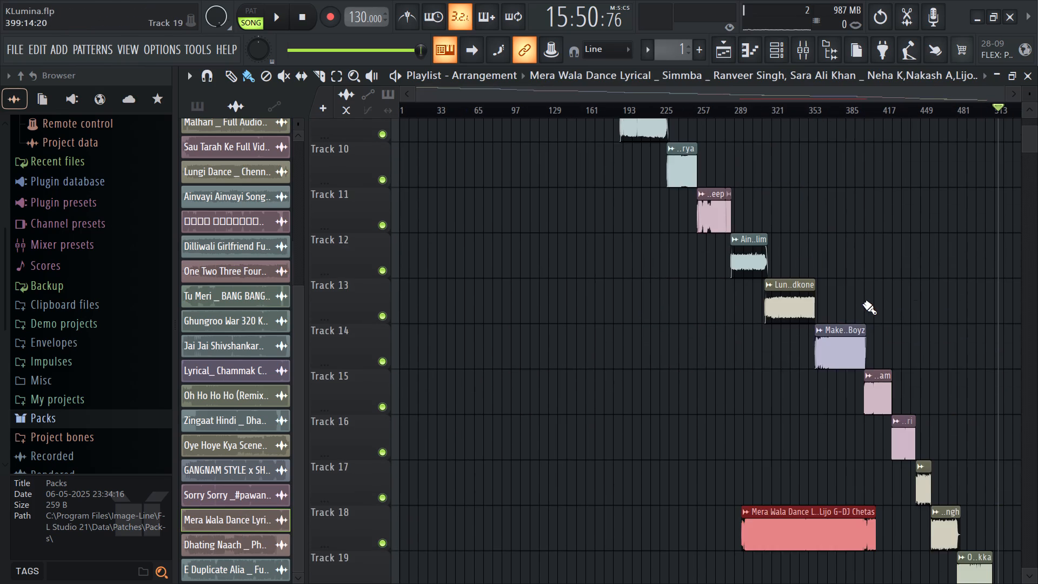
scroll(841, 424, down, 3)
scroll(789, 388, up, 5)
scroll(765, 379, down, 6)
drag(808, 354, 593, 144)
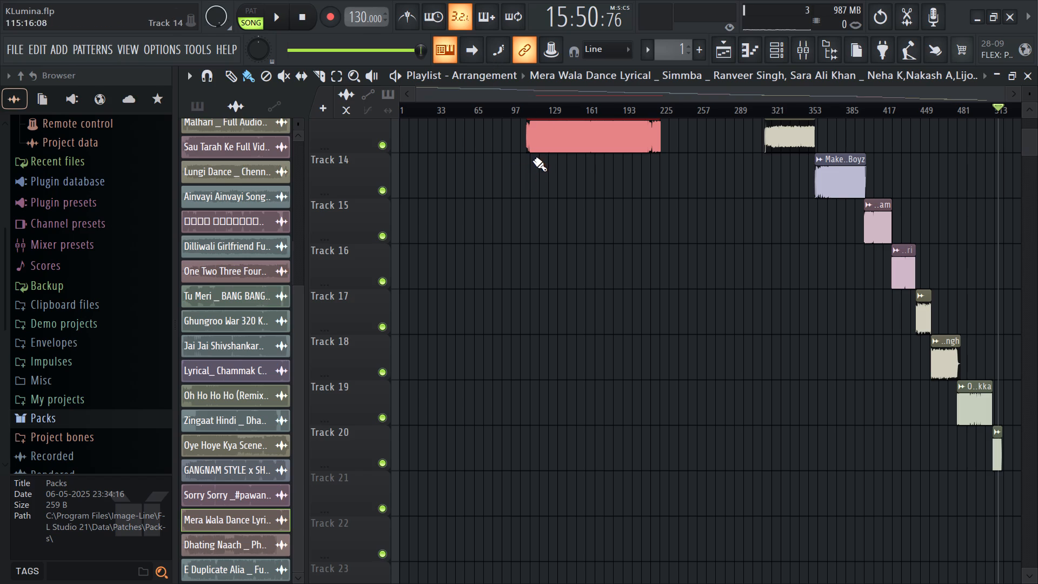
Solo Track 13 and play the opening of the Mera Wala Dance clip around bars 109 to 113.
right_click(378, 143)
key(space)
click(523, 105)
key(space)
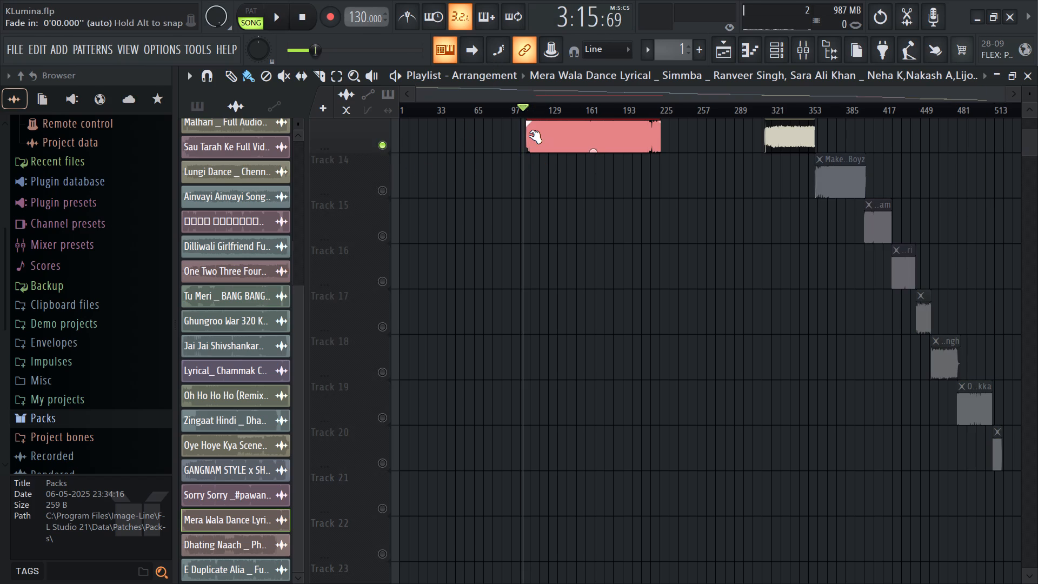
ctrl+scroll(509, 167, up, 13)
key(space)
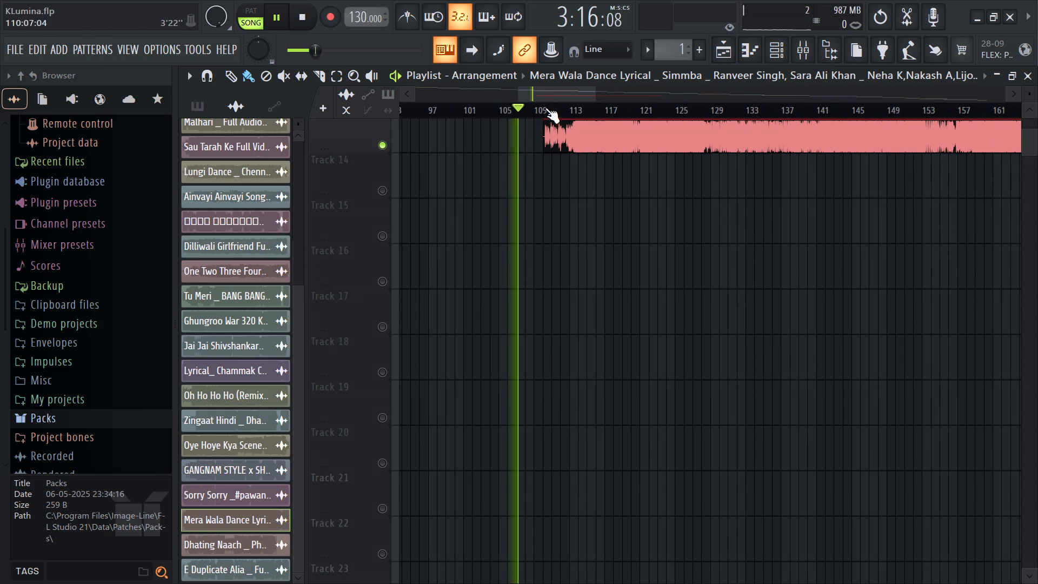
click(541, 105)
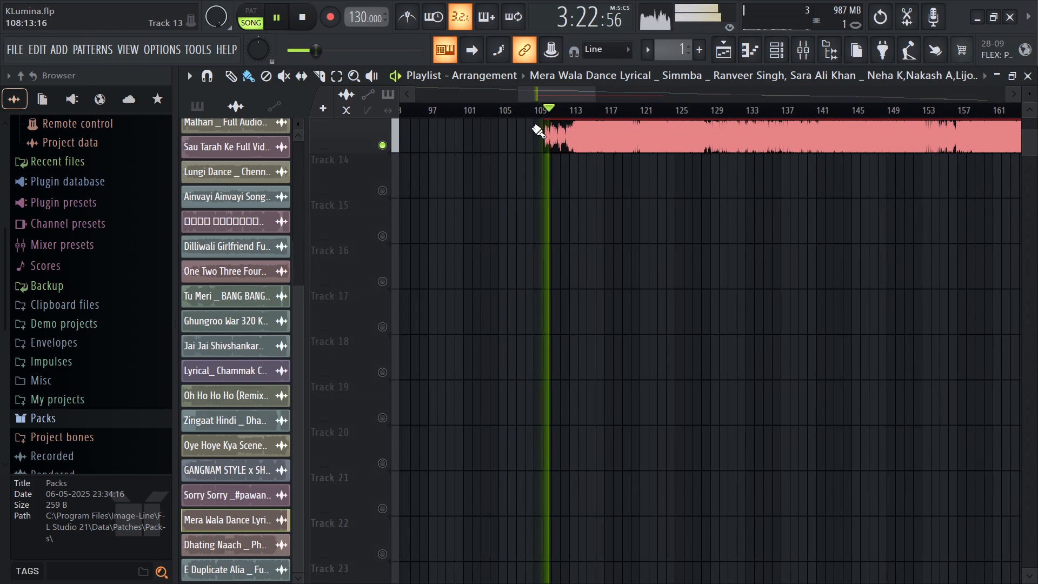
scroll(608, 251, up, 6)
scroll(603, 250, down, 3)
click(566, 115)
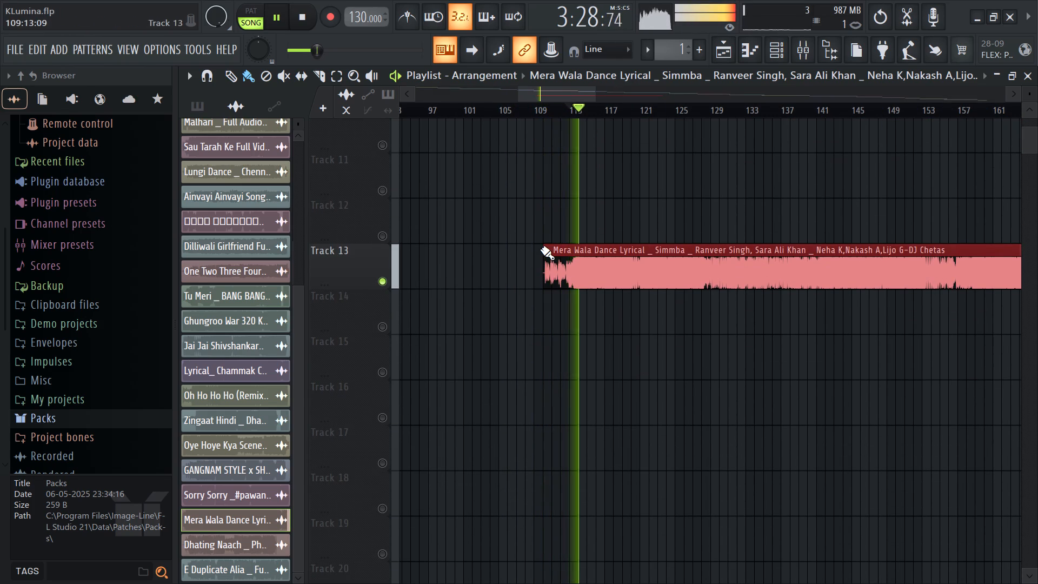
key(space)
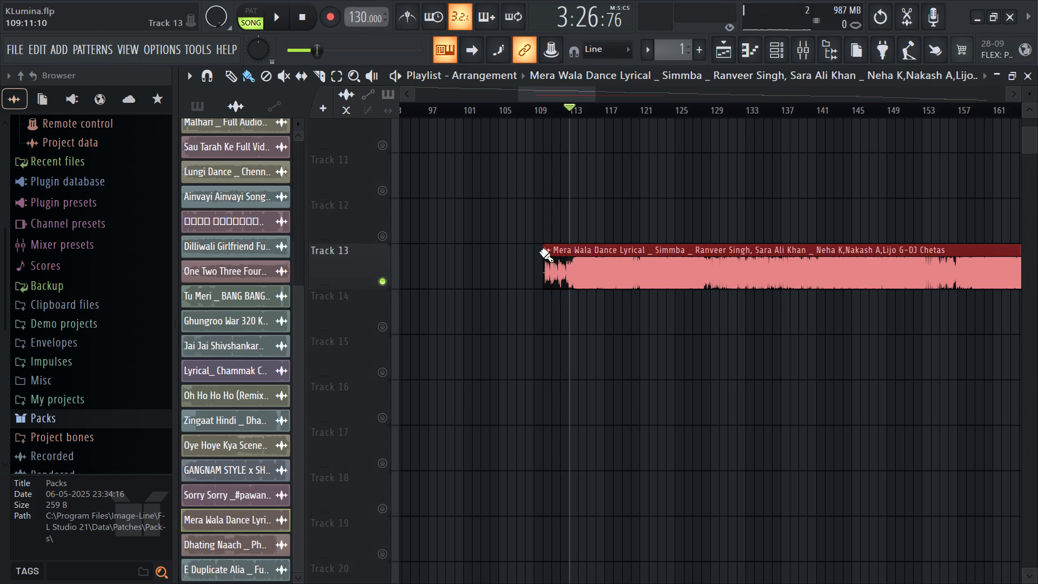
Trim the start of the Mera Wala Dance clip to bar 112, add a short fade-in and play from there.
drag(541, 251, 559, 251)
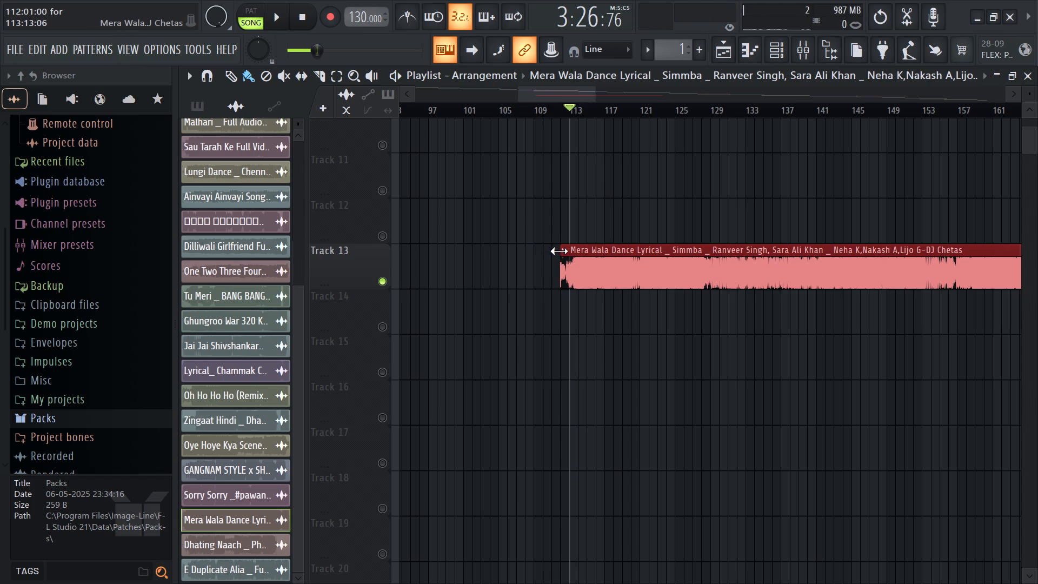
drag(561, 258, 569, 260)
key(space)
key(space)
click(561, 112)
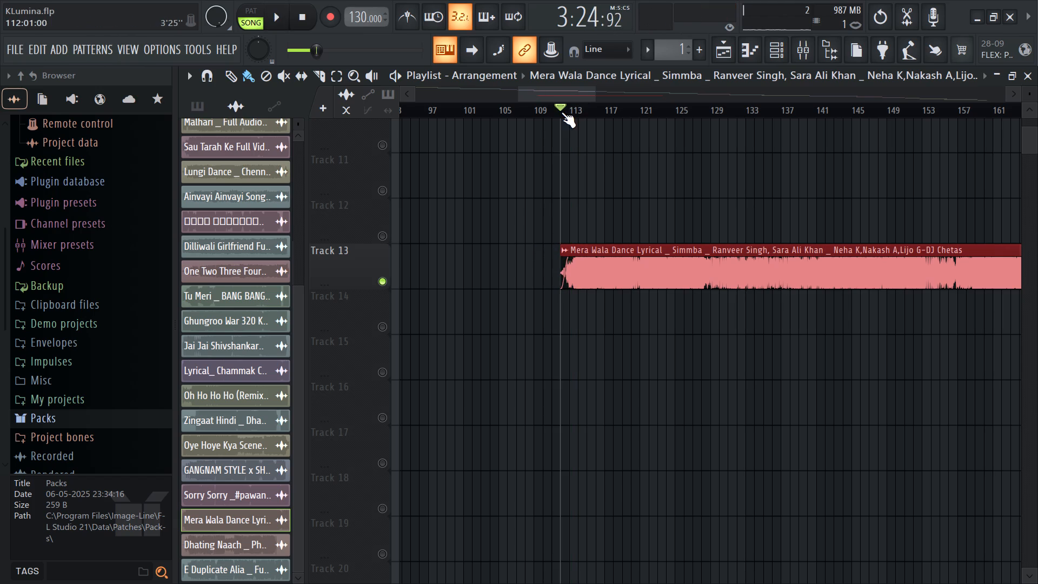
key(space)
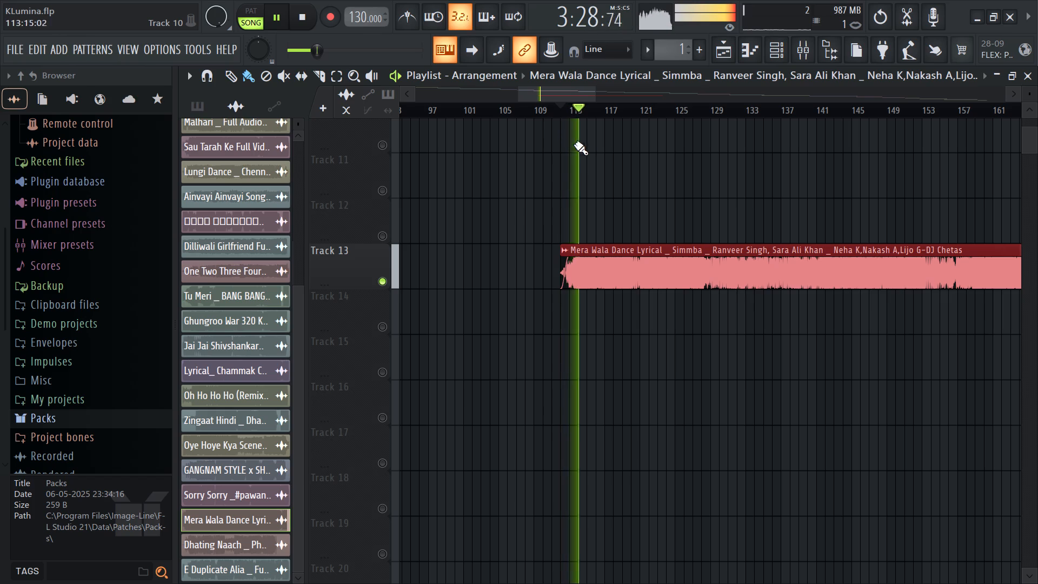
Listen to the Mera Wala Dance clip at several points between about bars 115 and 127 for a better starting point.
ctrl+scroll(538, 223, down, 4)
click(590, 109)
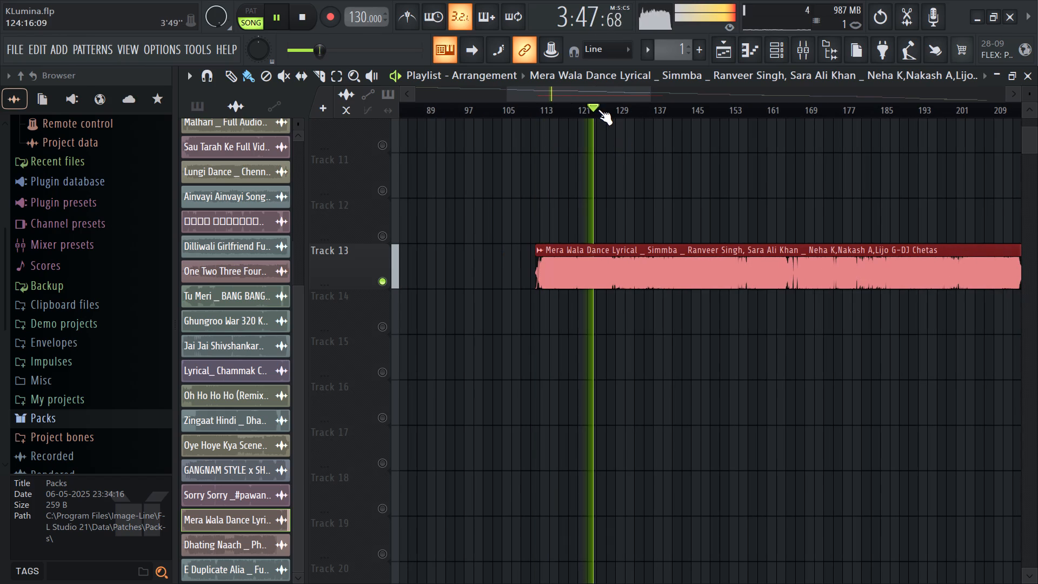
click(577, 108)
click(558, 109)
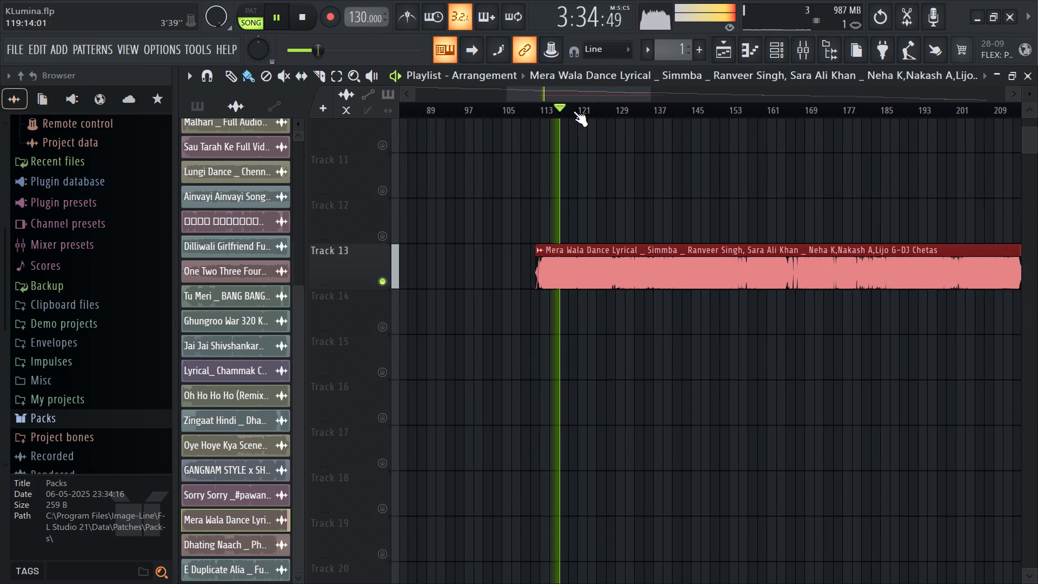
click(574, 111)
click(590, 116)
click(610, 119)
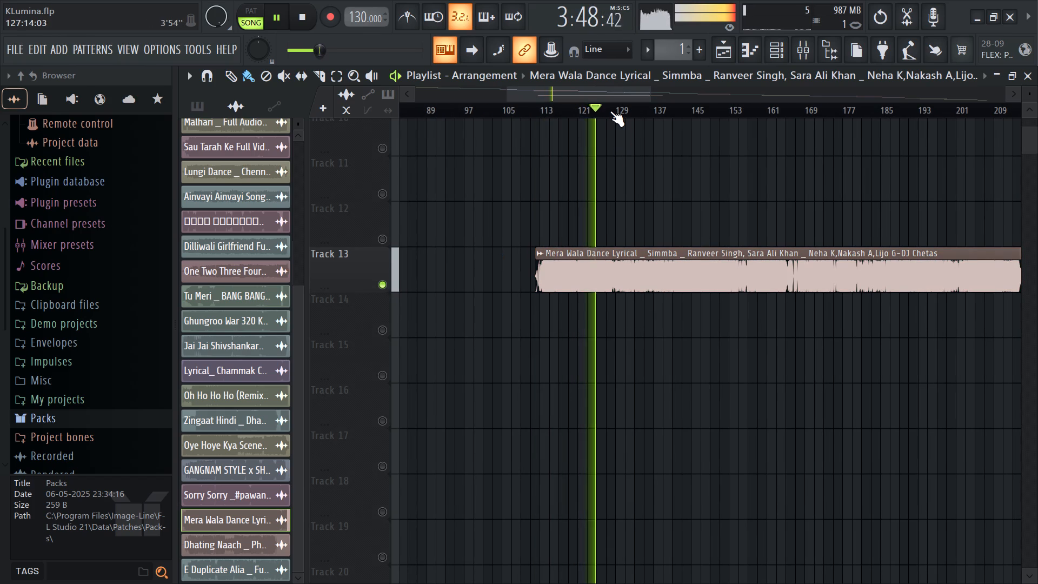
click(610, 111)
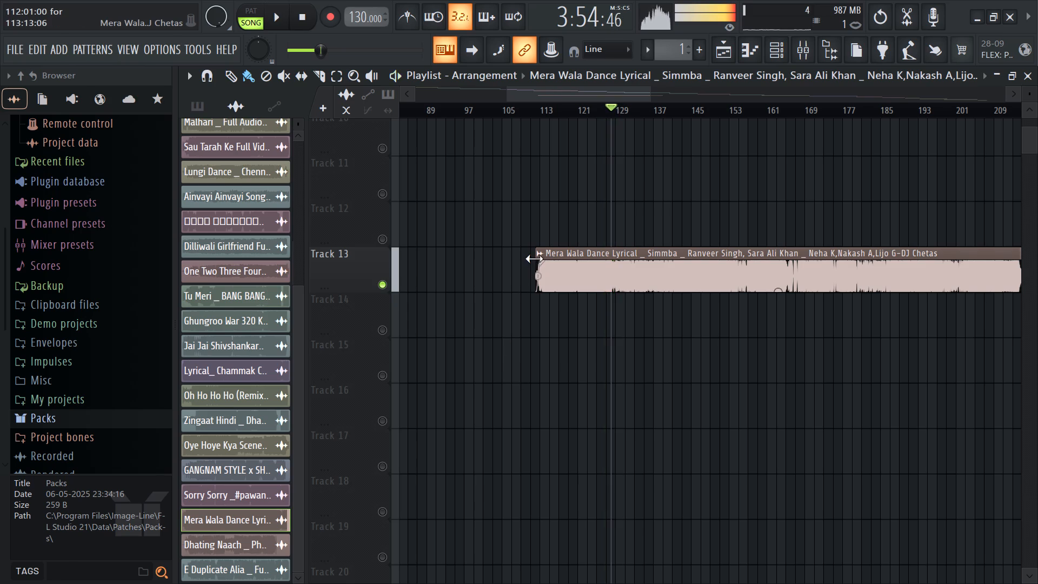
Trim the start of the Mera Wala Dance clip to bar 126 and play from the new start.
key(space)
drag(536, 255, 603, 291)
key(space)
key(space)
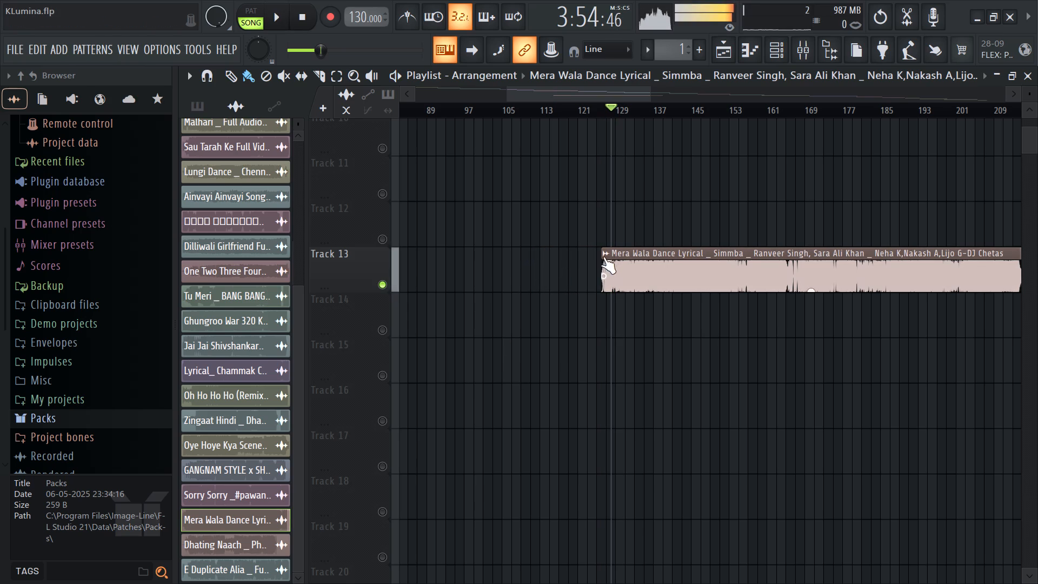
click(602, 112)
key(space)
Lengthen the Mera Wala Dance clip's fade-in to about the middle of bar 127 and replay the opening.
ctrl+scroll(591, 283, up, 6)
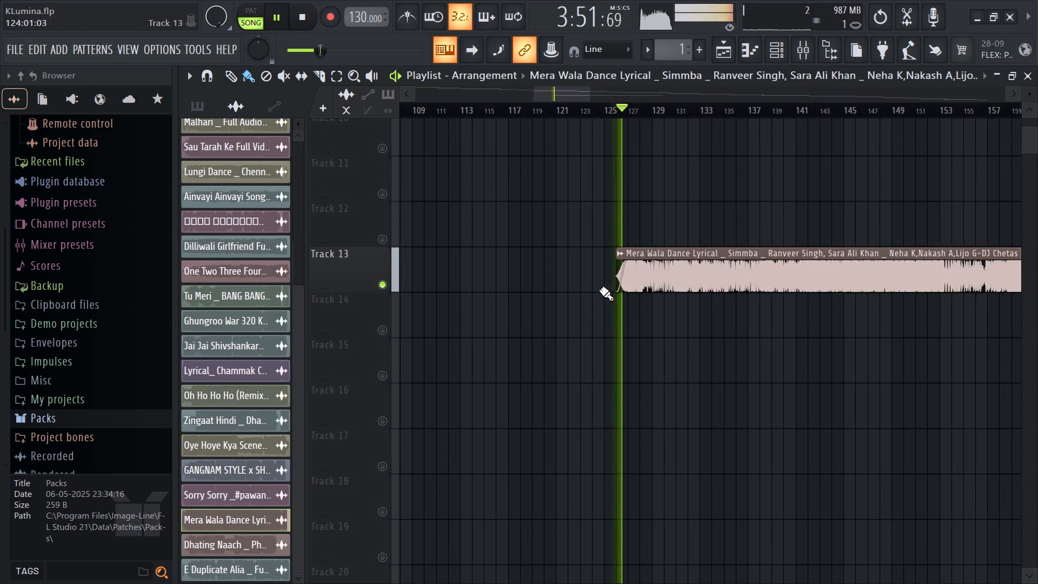
ctrl+scroll(628, 310, up, 9)
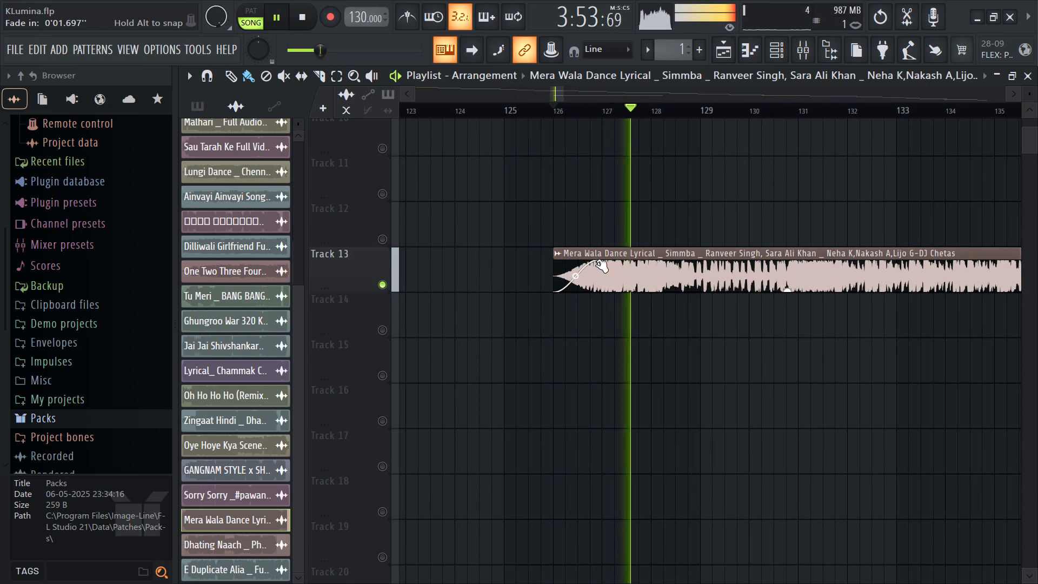
drag(597, 263, 625, 268)
key(space)
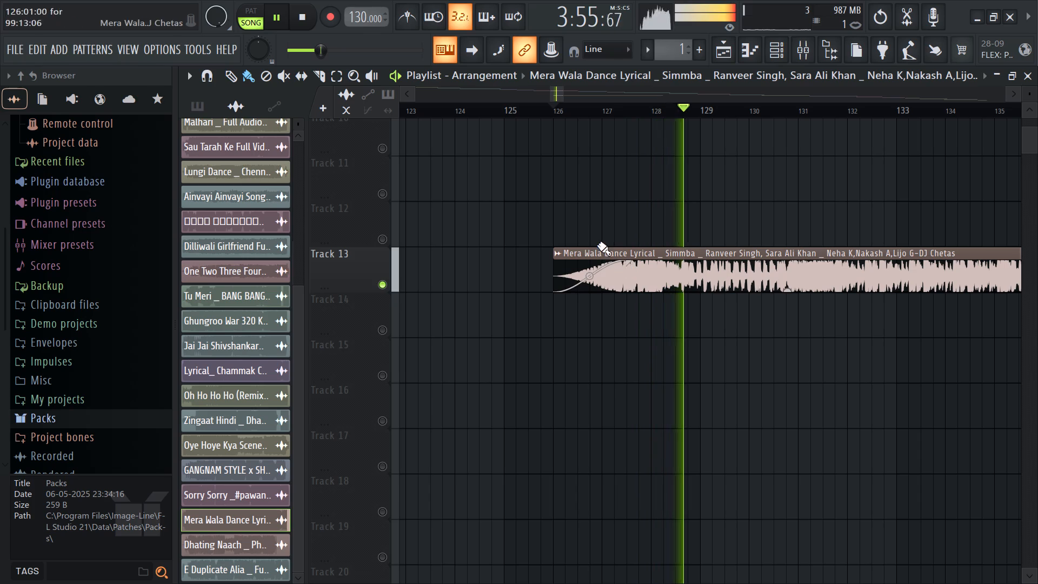
key(space)
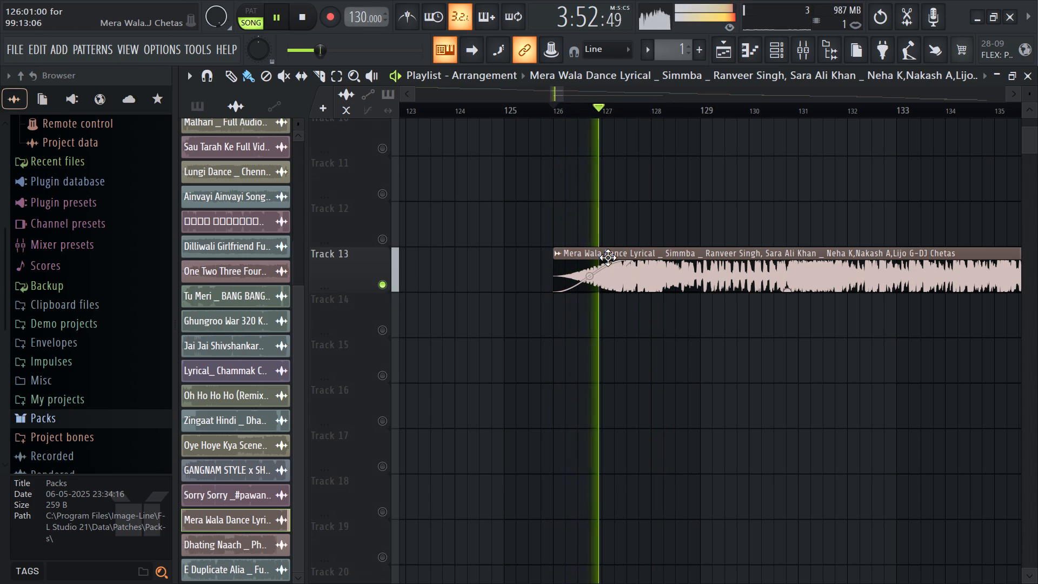
Listen to the rest of the Mera Wala Dance clip at several points between about bars 136 and 210.
ctrl+scroll(540, 273, down, 15)
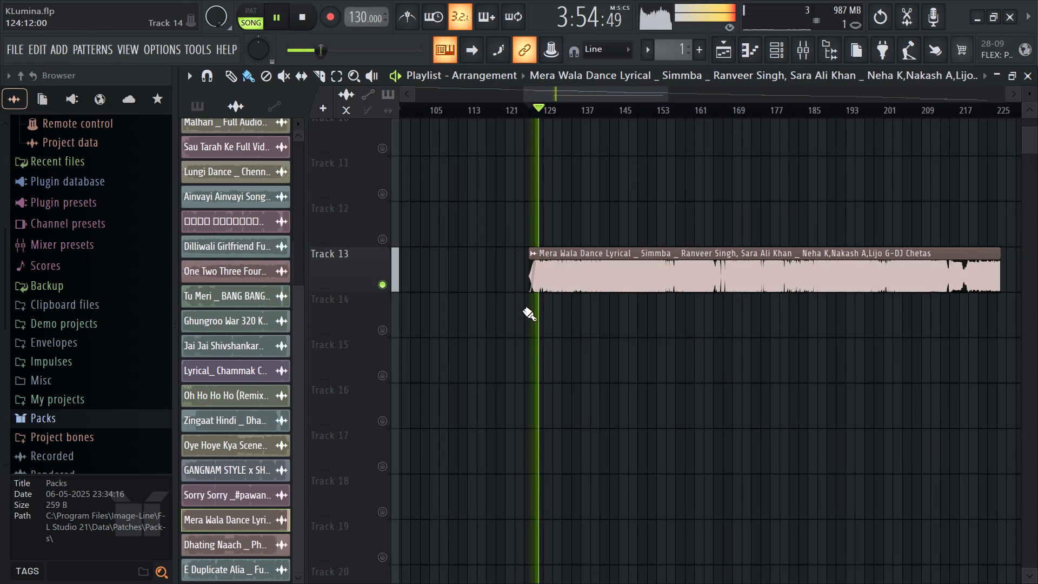
ctrl+scroll(528, 308, down, 6)
click(550, 108)
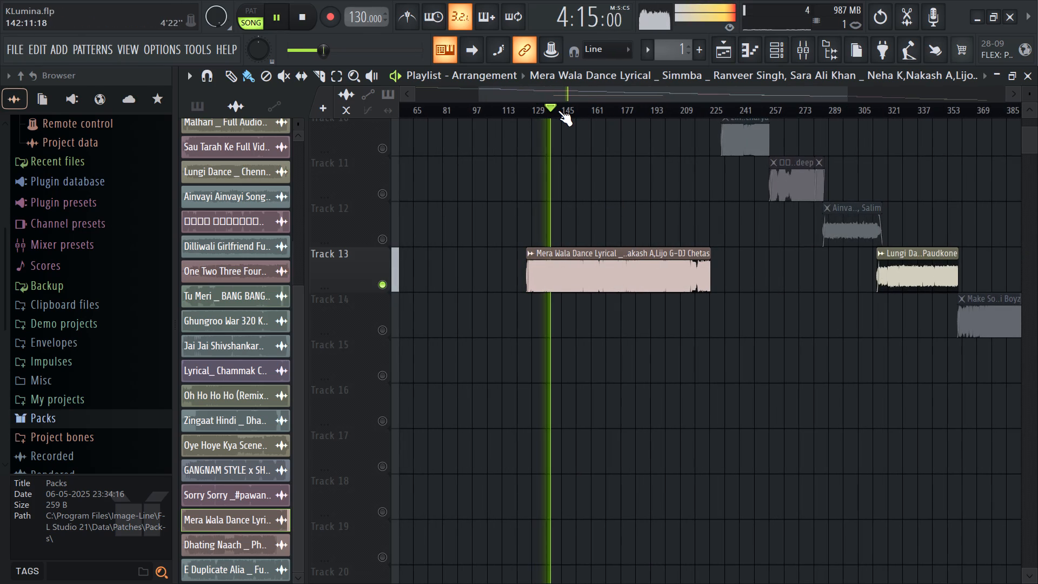
click(560, 110)
click(568, 110)
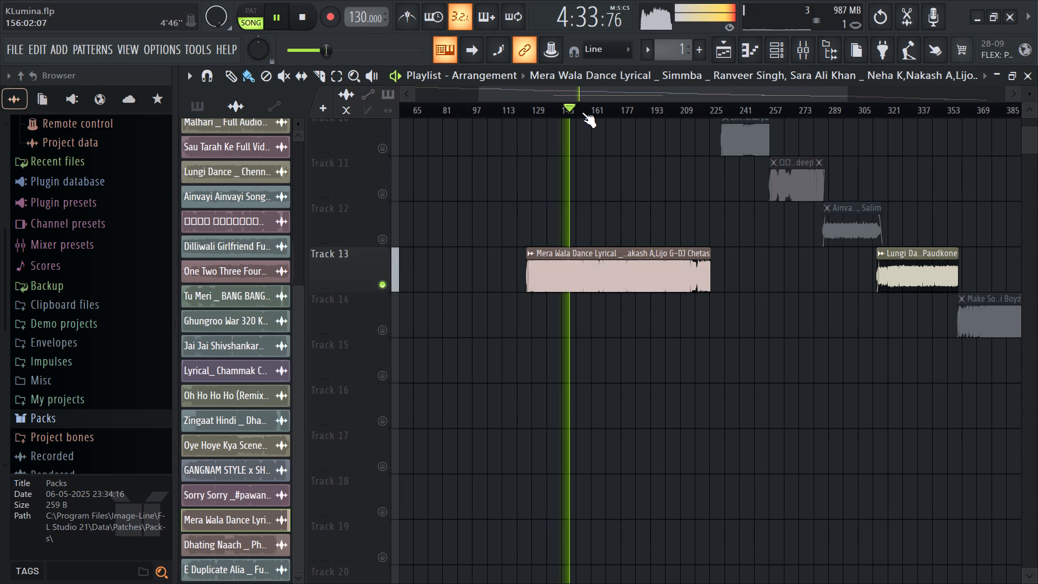
click(582, 112)
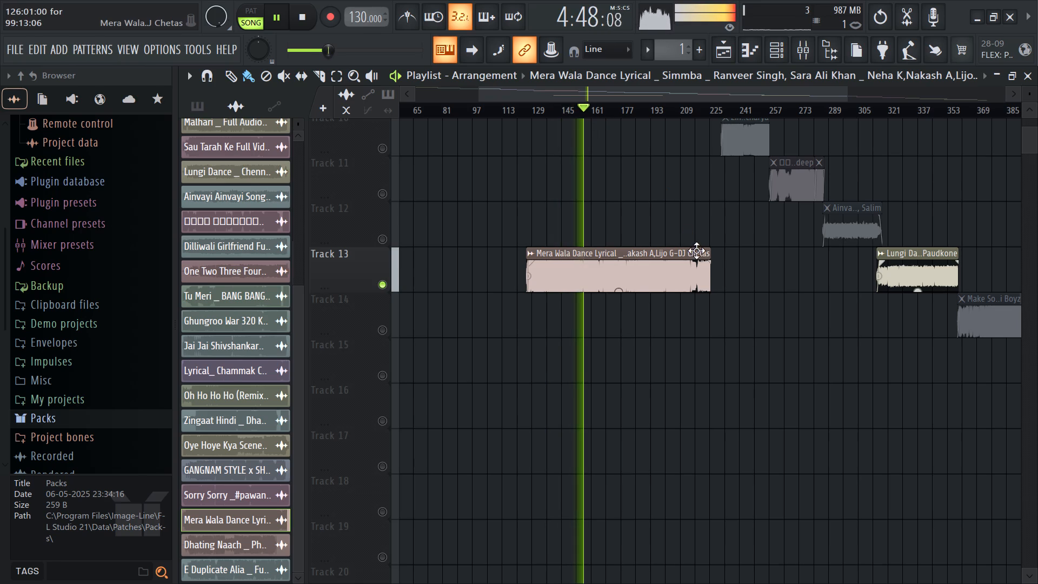
click(687, 106)
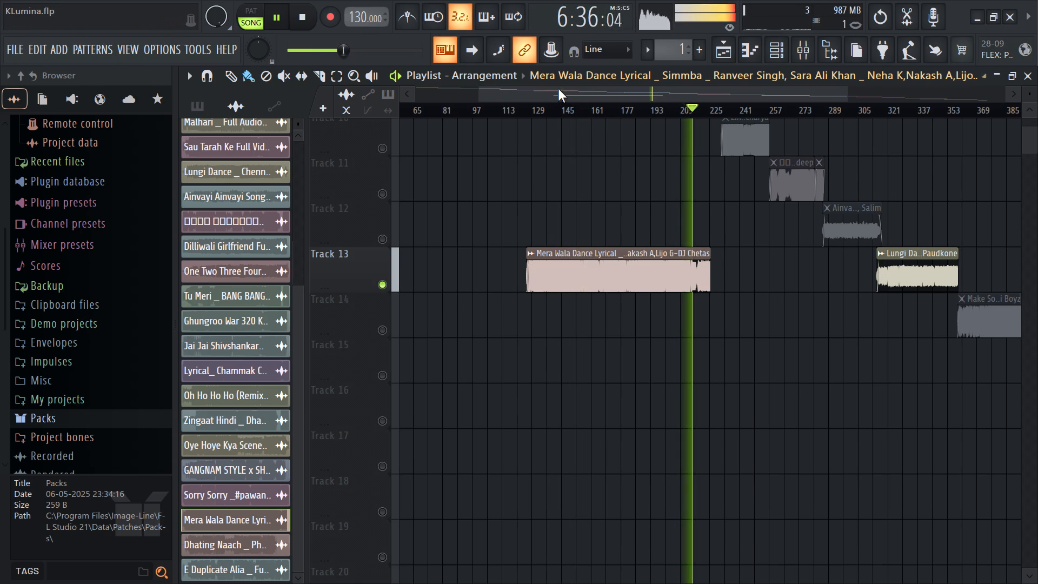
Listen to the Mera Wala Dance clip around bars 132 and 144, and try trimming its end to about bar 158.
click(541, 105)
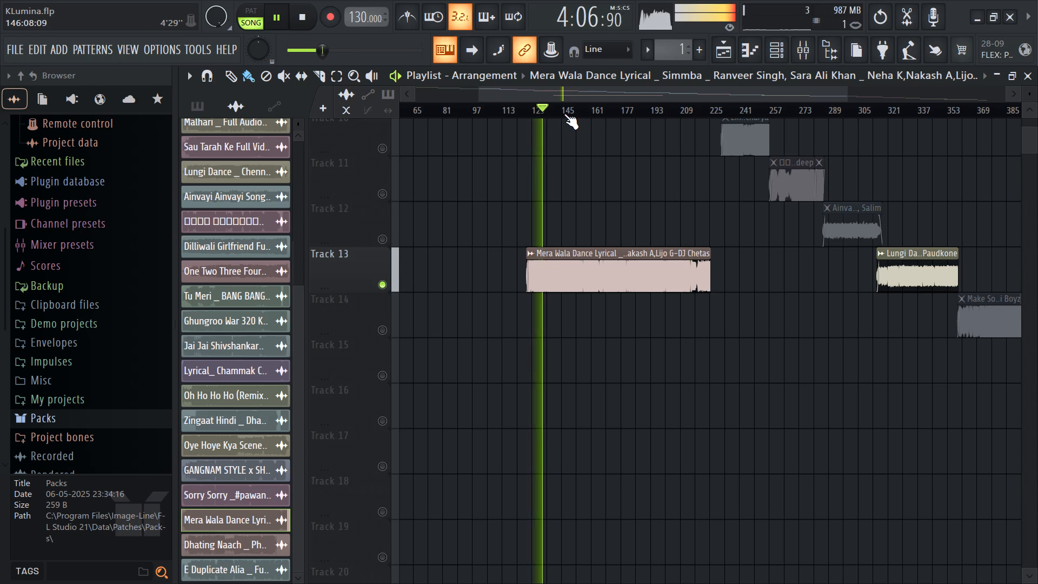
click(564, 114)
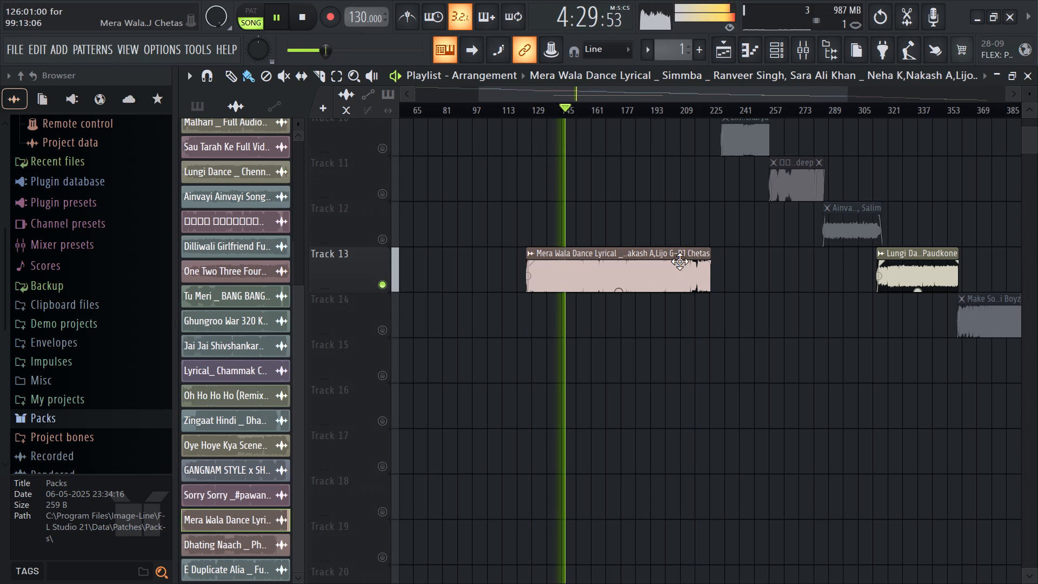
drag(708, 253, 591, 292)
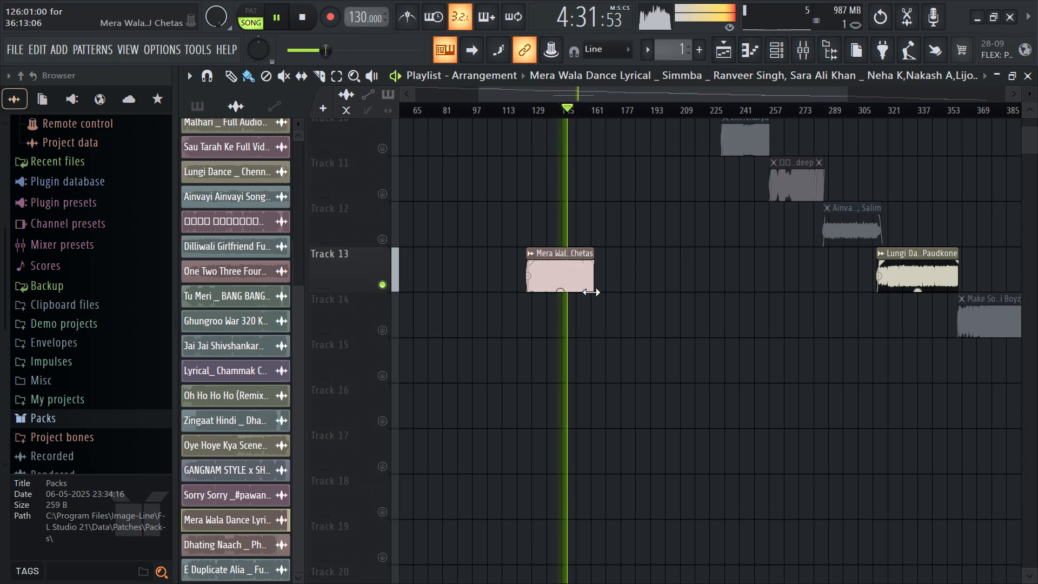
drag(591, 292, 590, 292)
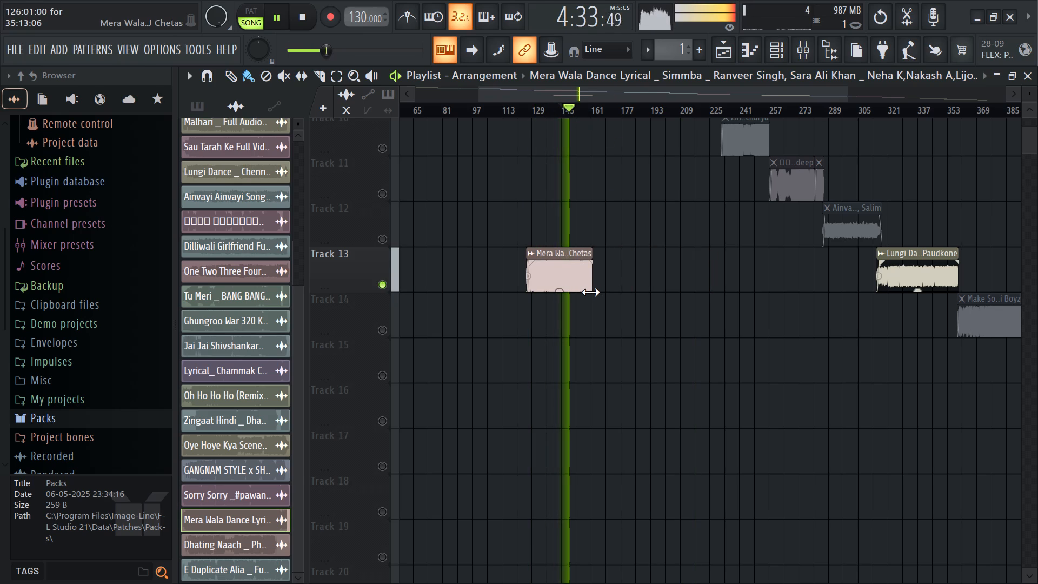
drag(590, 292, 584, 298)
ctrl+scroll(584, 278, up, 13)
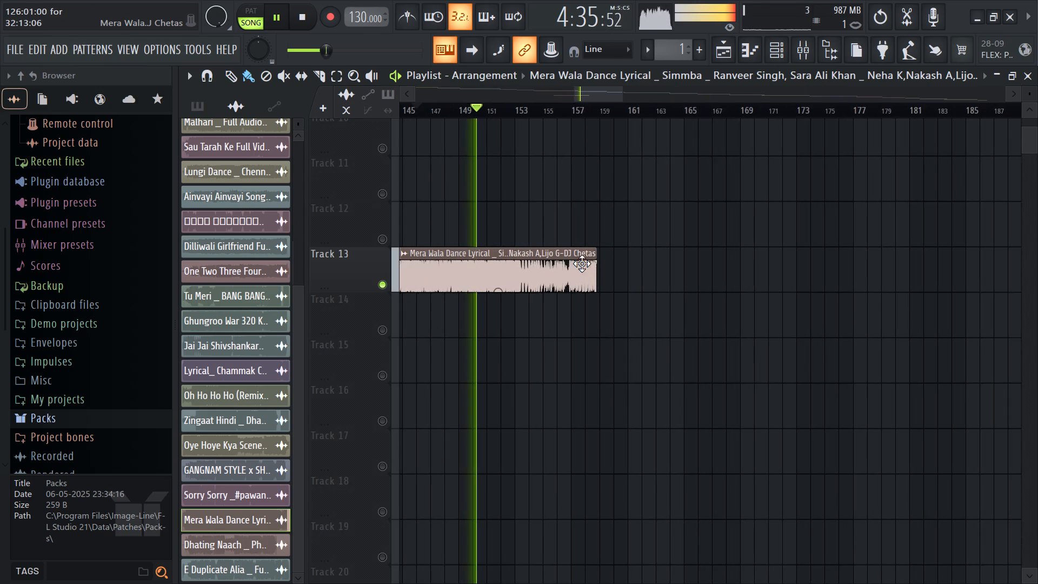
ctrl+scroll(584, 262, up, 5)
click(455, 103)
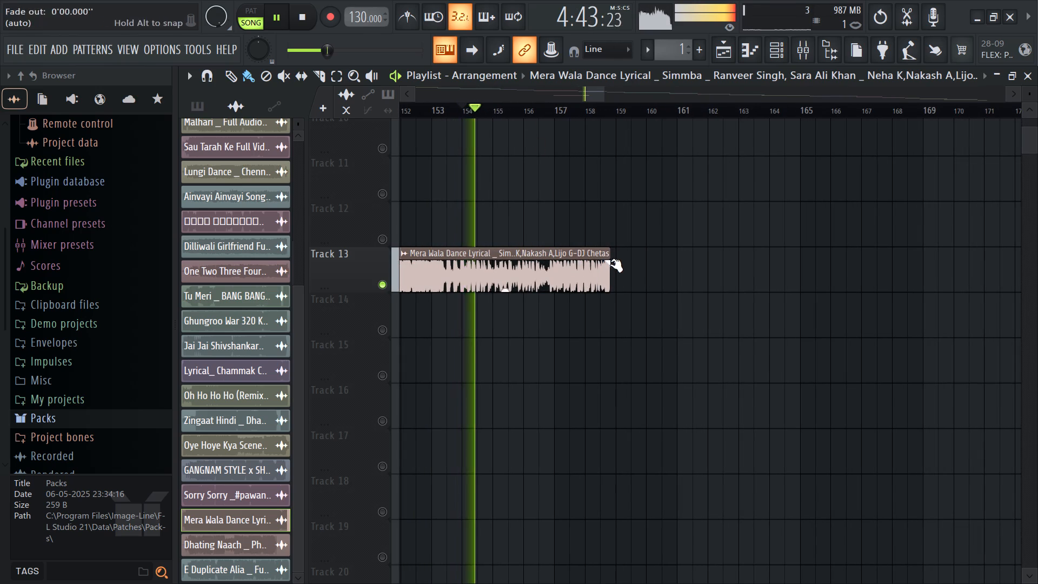
Listen to Mera Wala Dance around bars 160 and 163 and set the clip's end near the end of bar 165.
drag(609, 252, 942, 278)
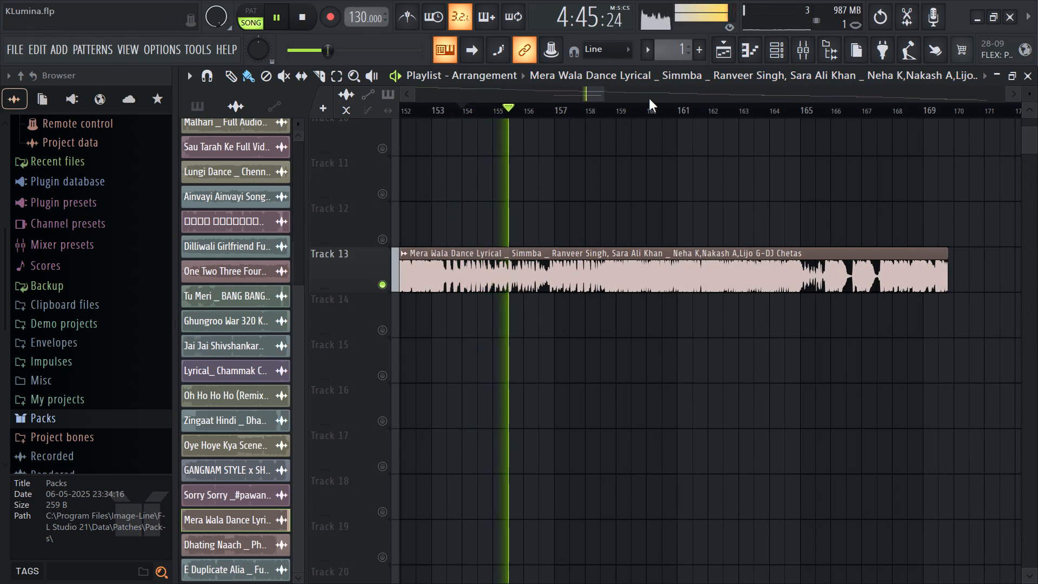
click(660, 113)
click(734, 106)
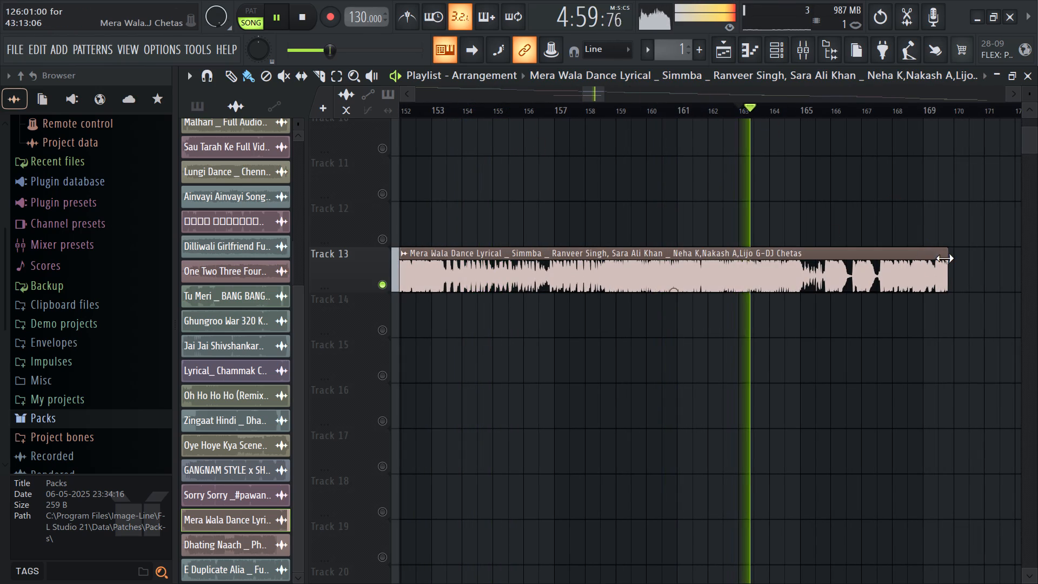
drag(948, 254, 892, 316)
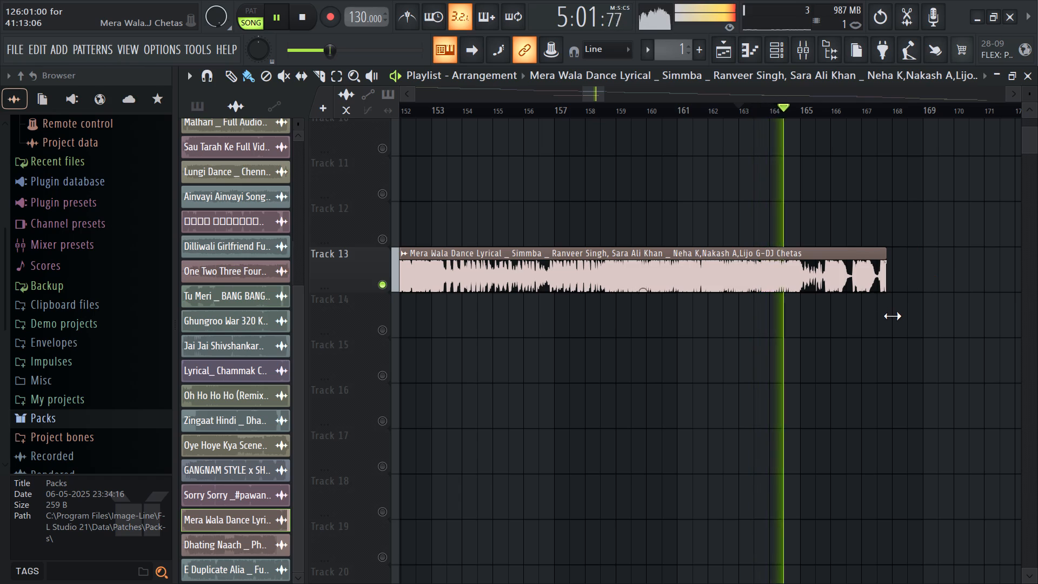
drag(892, 316, 823, 284)
key(space)
Give the Mera Wala Dance clip a fade-out of about 0.59 s, keeping its end late in bar 165, and play the ending.
drag(826, 250, 835, 253)
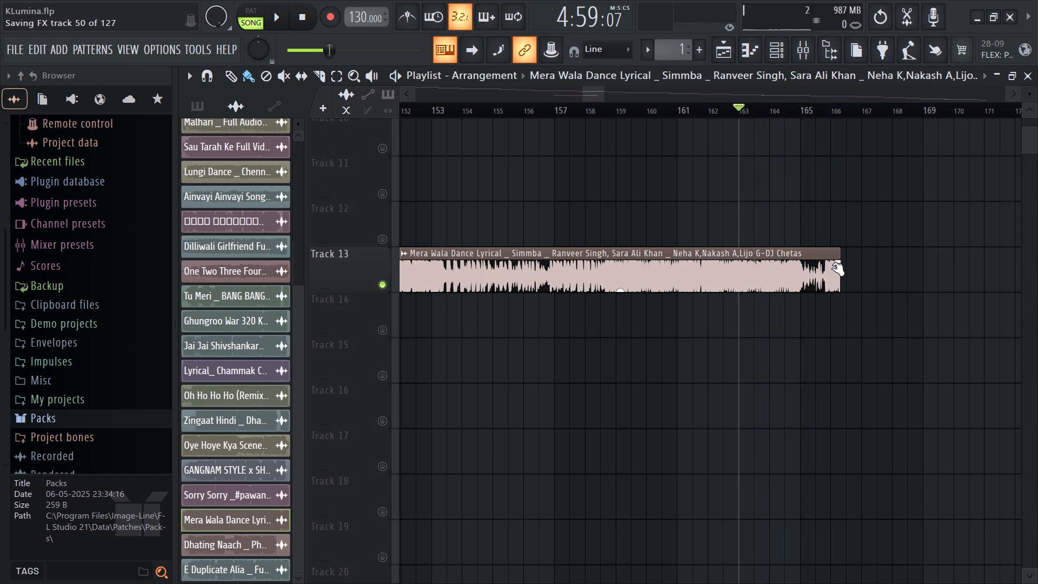
drag(834, 264, 824, 264)
drag(836, 256, 826, 261)
key(space)
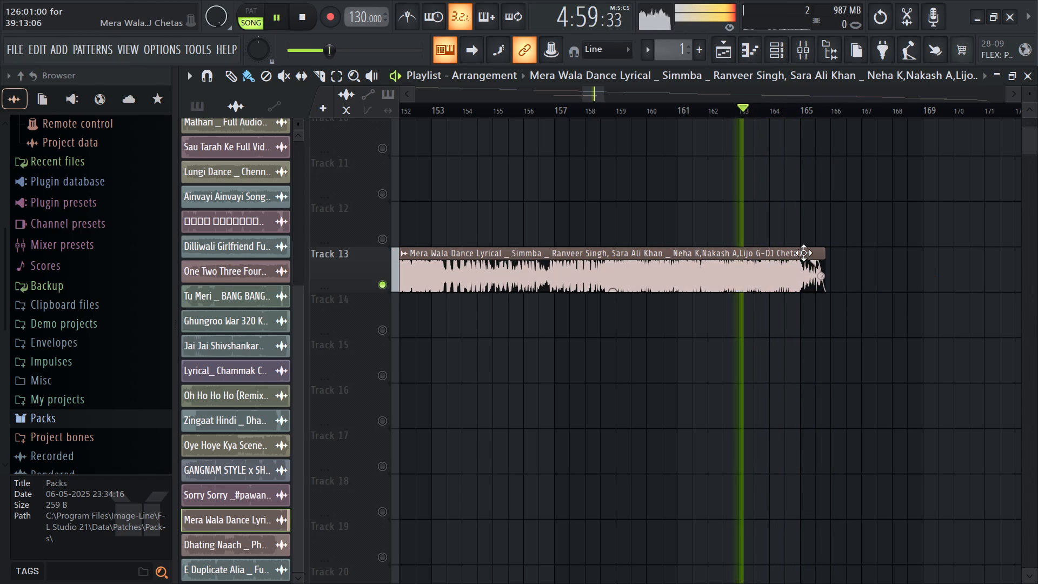
ctrl+scroll(814, 250, up, 13)
drag(855, 251, 876, 251)
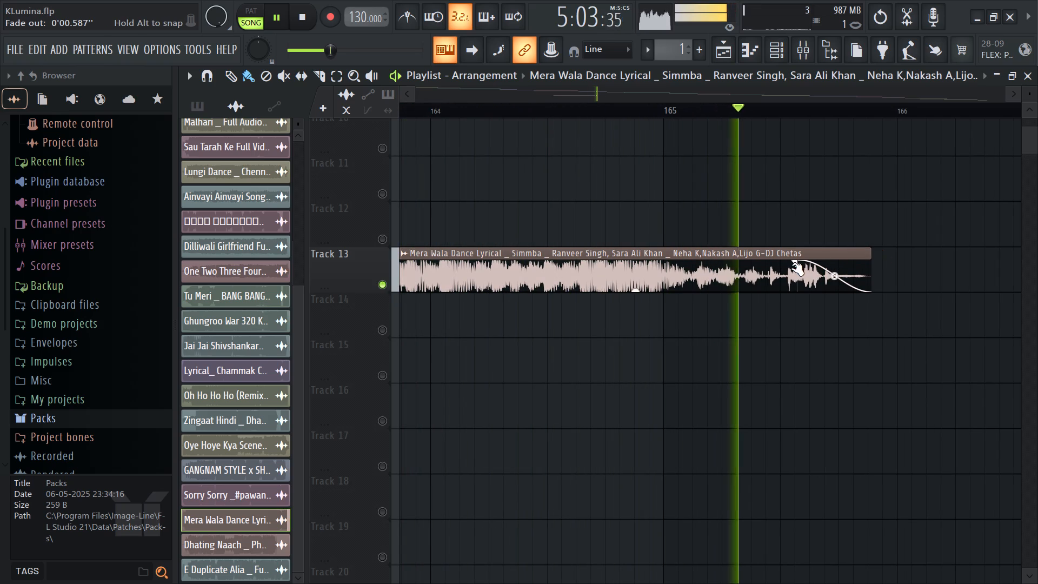
key(space)
Solo Track 11 and play its clip from about bars 252 and 261 to check its opening.
ctrl+scroll(804, 320, down, 8)
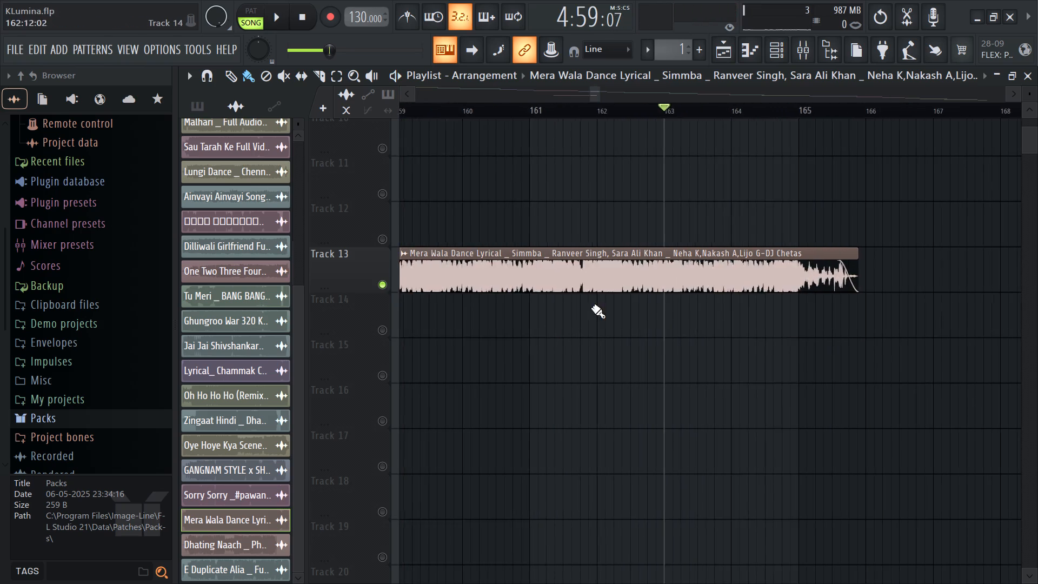
ctrl+scroll(591, 307, down, 16)
ctrl+scroll(632, 338, down, 6)
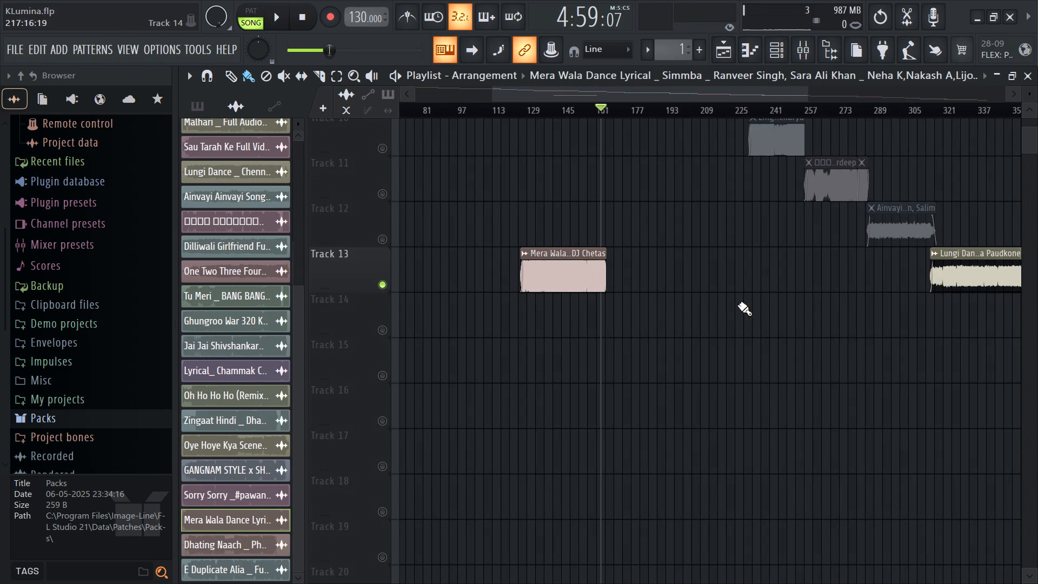
scroll(807, 298, up, 3)
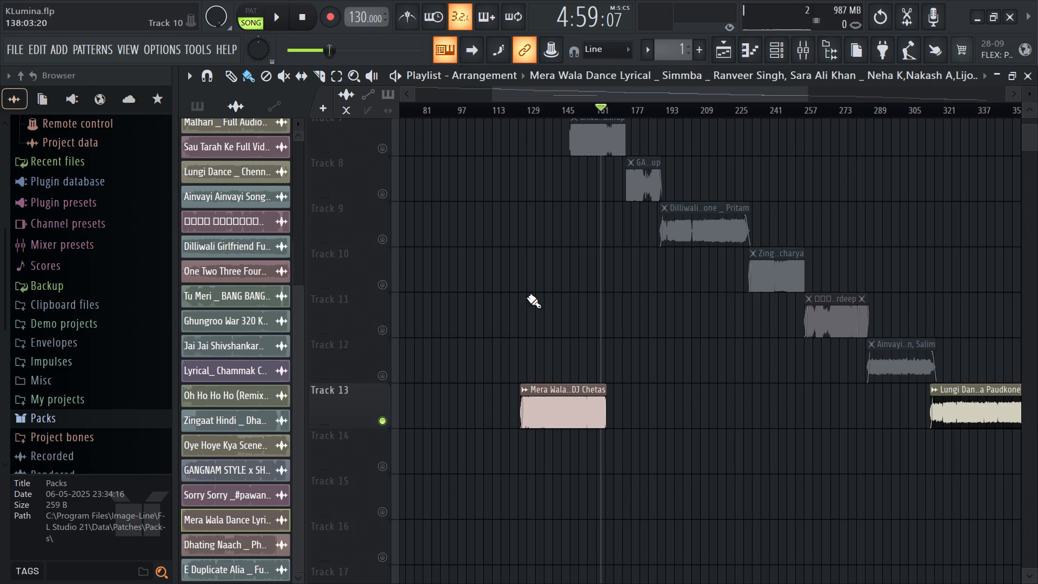
right_click(384, 329)
click(794, 113)
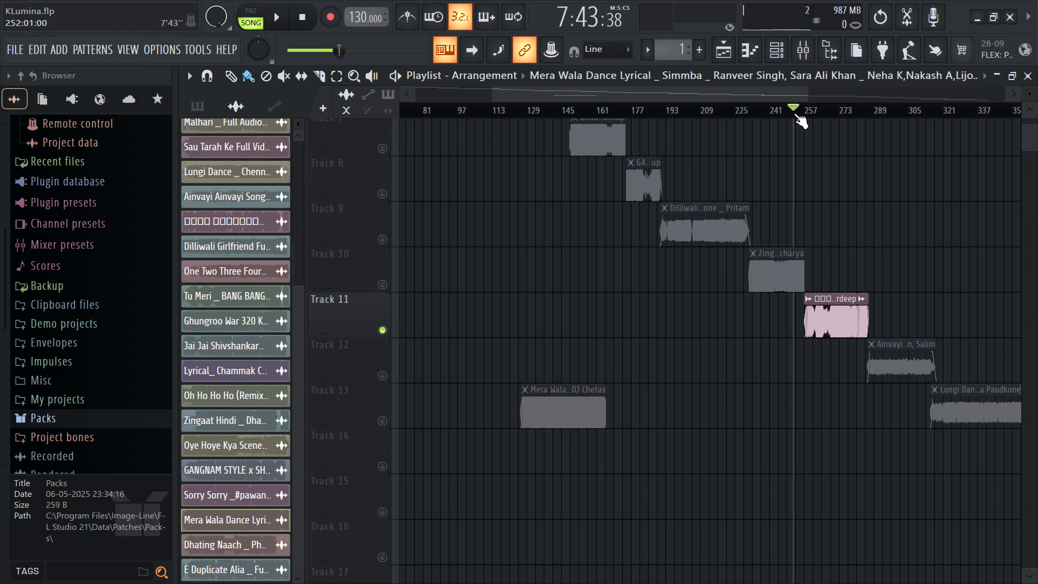
key(space)
click(813, 107)
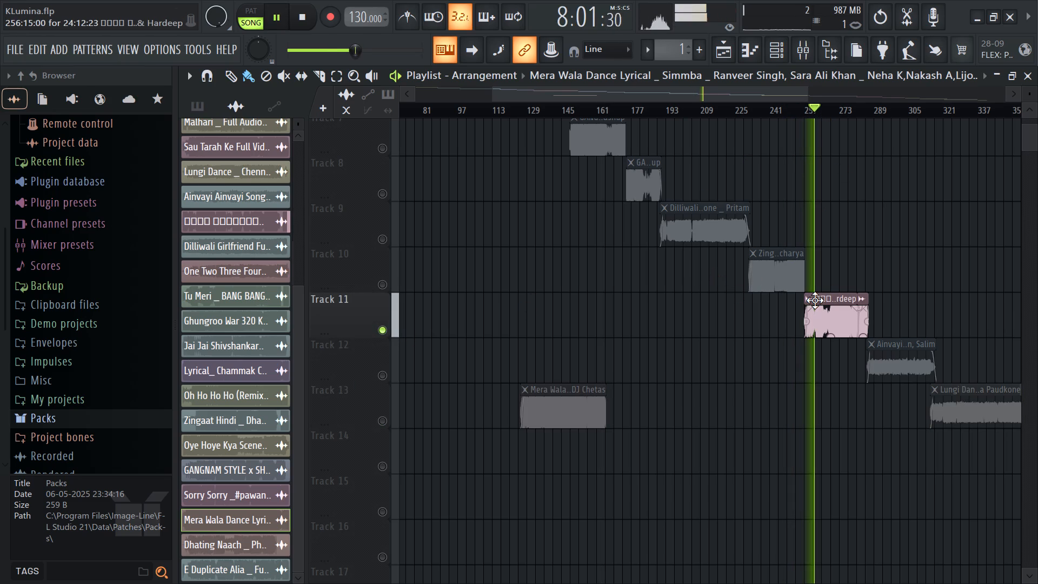
key(space)
Select all clips from Track 11 onward and move them down one track, with the first one starting at about bar 277.
ctrl+scroll(690, 333, down, 8)
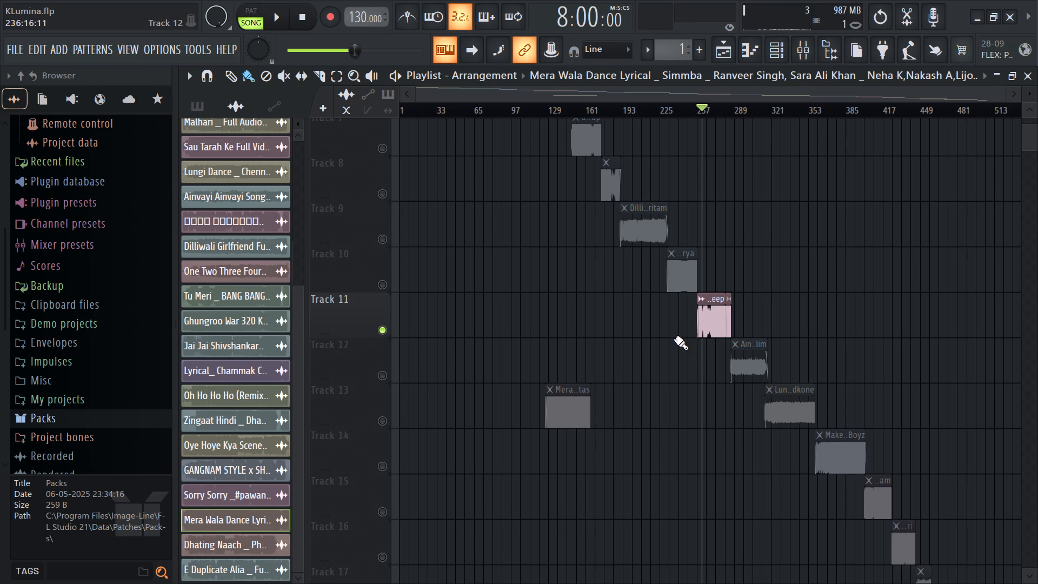
ctrl+scroll(674, 339, down, 4)
ctrl+drag(720, 274, 986, 583)
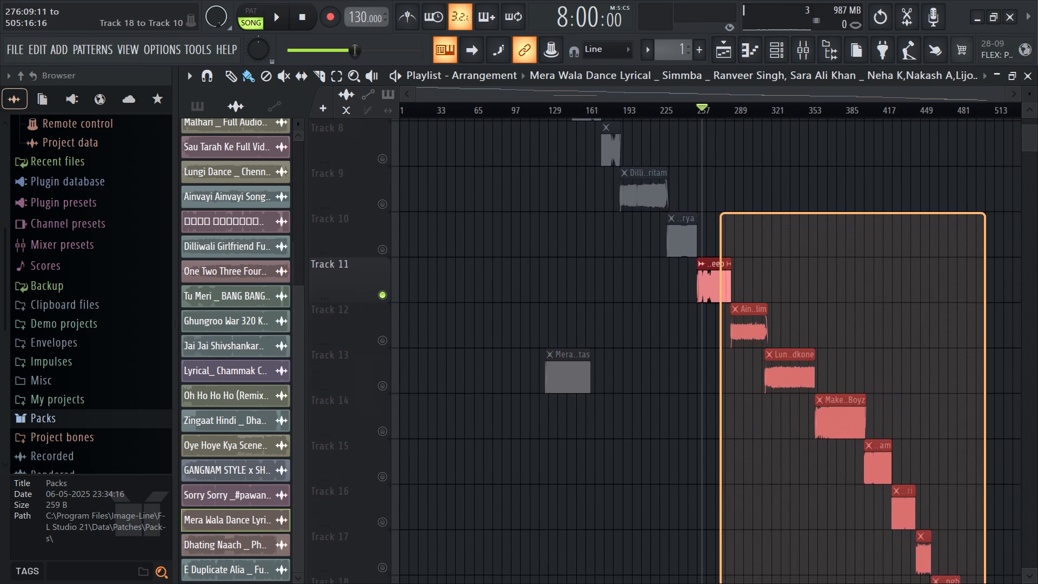
ctrl+drag(986, 583, 951, 583)
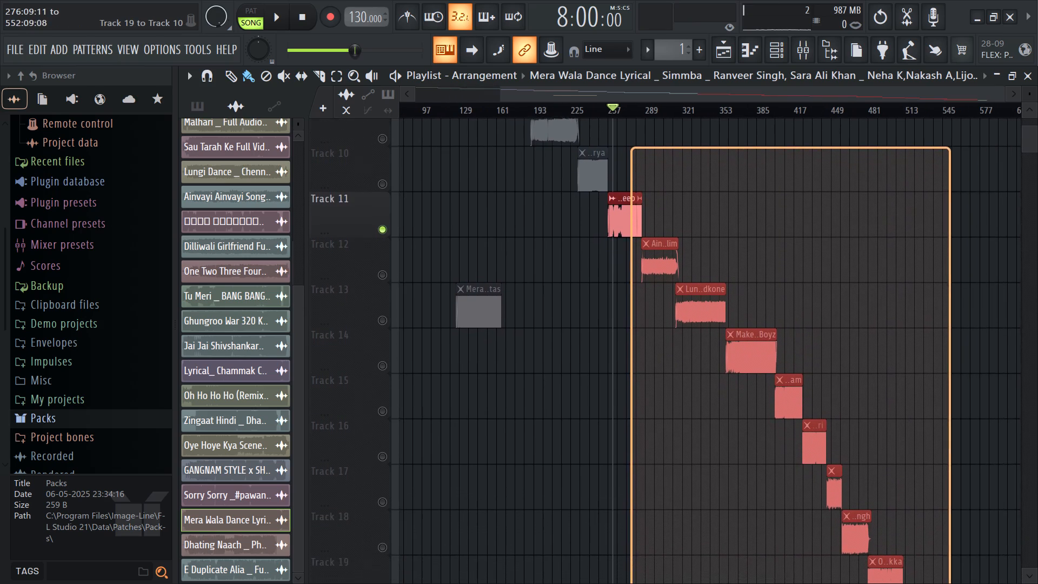
ctrl+drag(951, 583, 1002, 583)
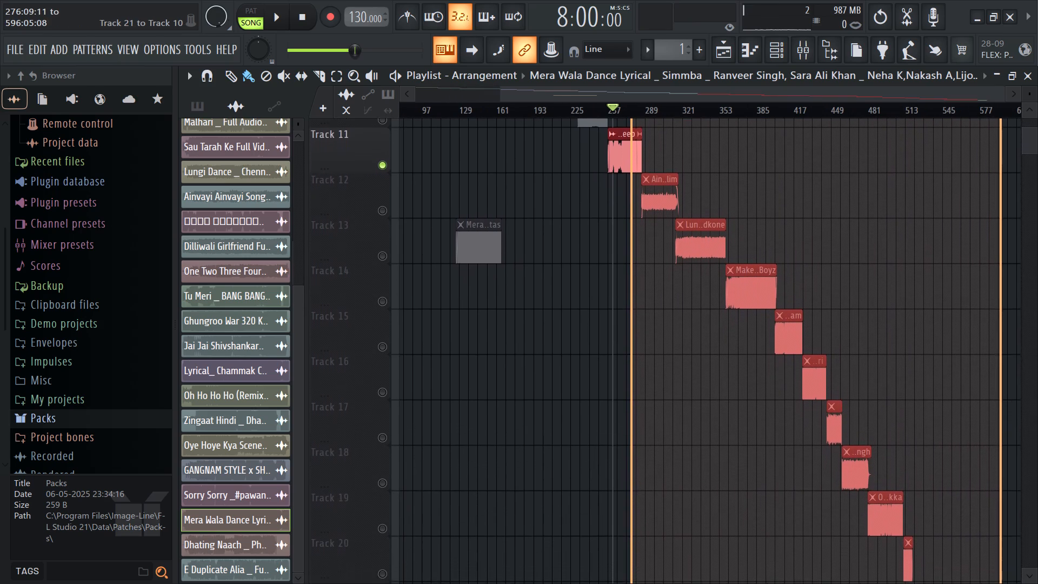
ctrl+drag(1002, 583, 990, 574)
ctrl+scroll(593, 181, up, 7)
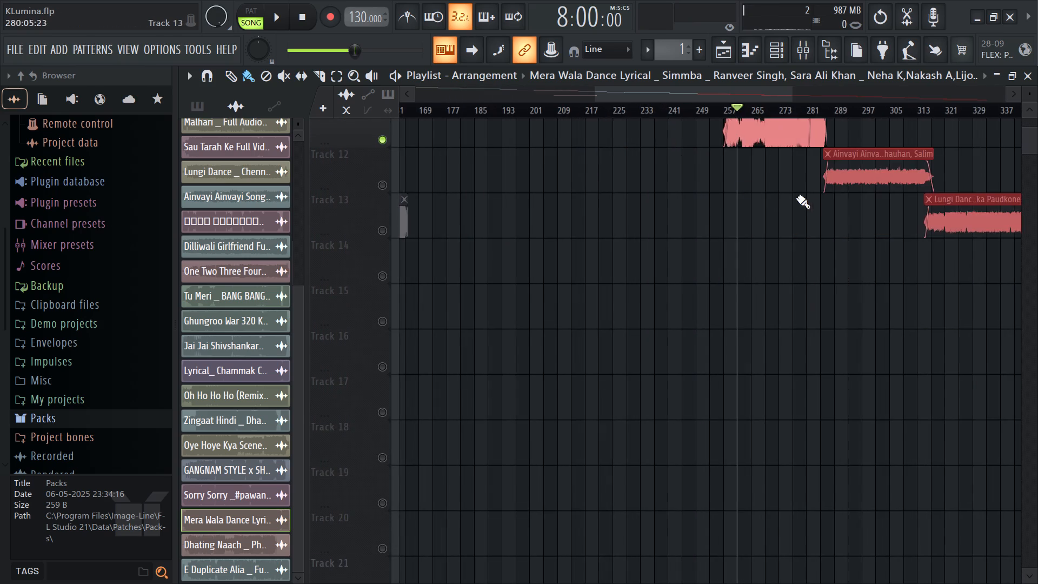
scroll(738, 185, up, 3)
ctrl+scroll(736, 270, up, 9)
drag(706, 269, 1014, 402)
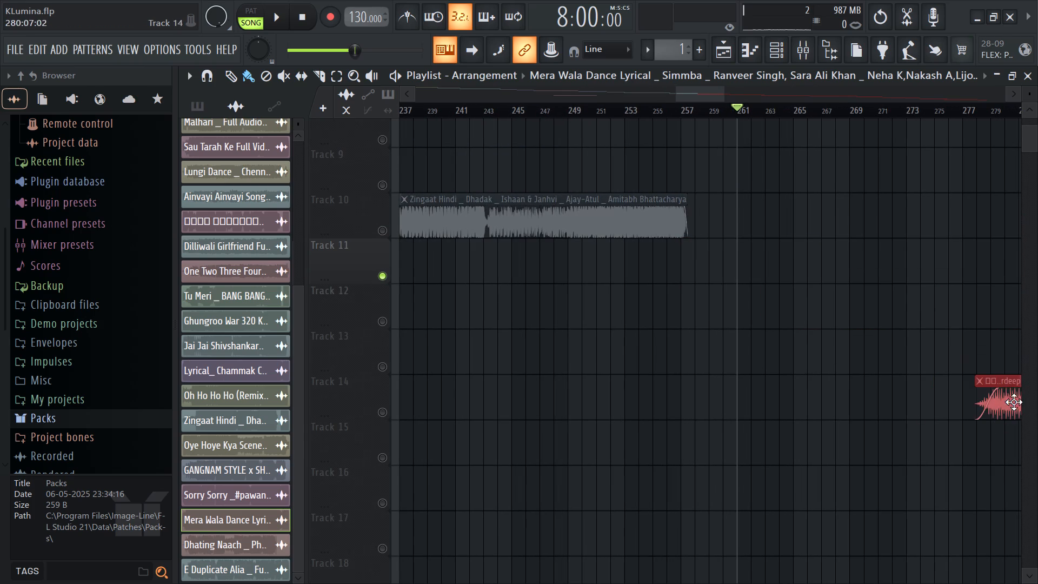
drag(1014, 402, 997, 314)
Move the Mera Wala Dance clip to Track 11 at about bar 253 and unmute all tracks.
ctrl+scroll(746, 334, down, 8)
ctrl+scroll(534, 338, down, 7)
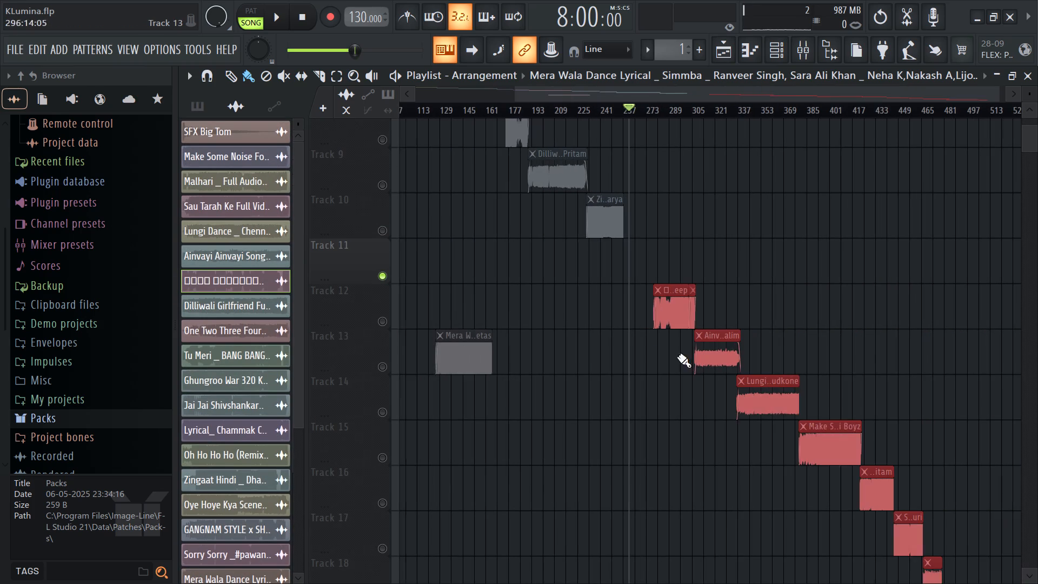
drag(468, 366, 640, 254)
right_click(383, 274)
Align the Mera Wala Dance clip to start at 255:11 over the end of Zingaat Hindi, playing the transition to check it.
ctrl+scroll(606, 273, up, 12)
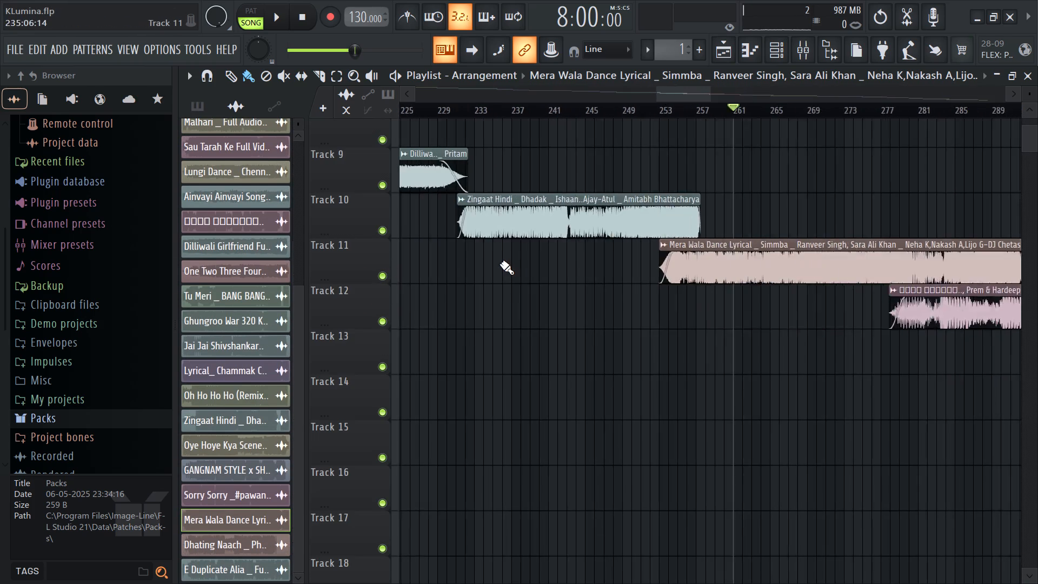
ctrl+scroll(500, 263, up, 9)
drag(771, 271, 911, 272)
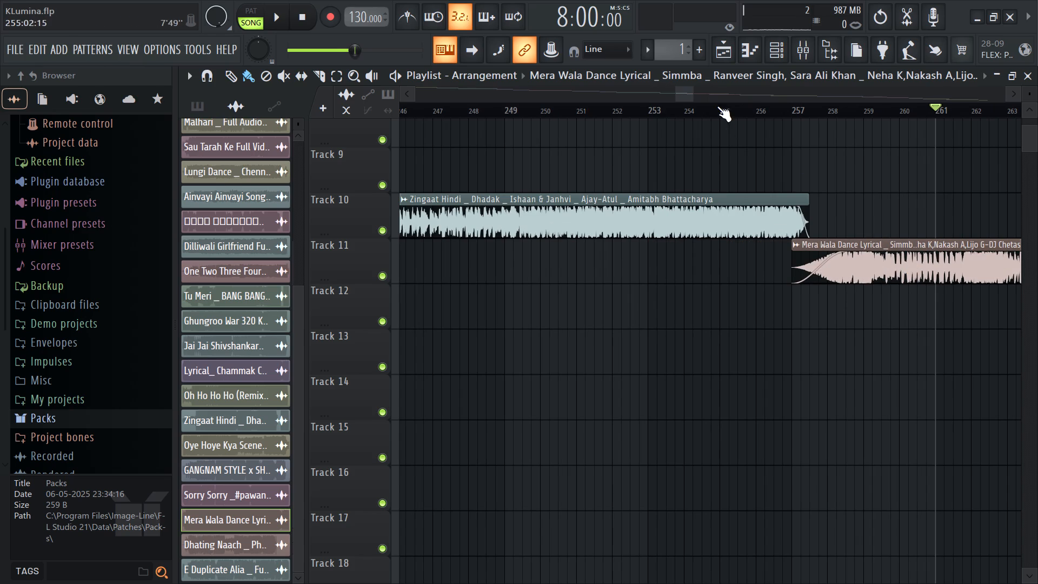
click(715, 105)
key(space)
ctrl+scroll(821, 278, up, 6)
drag(878, 274, 766, 275)
drag(766, 275, 802, 271)
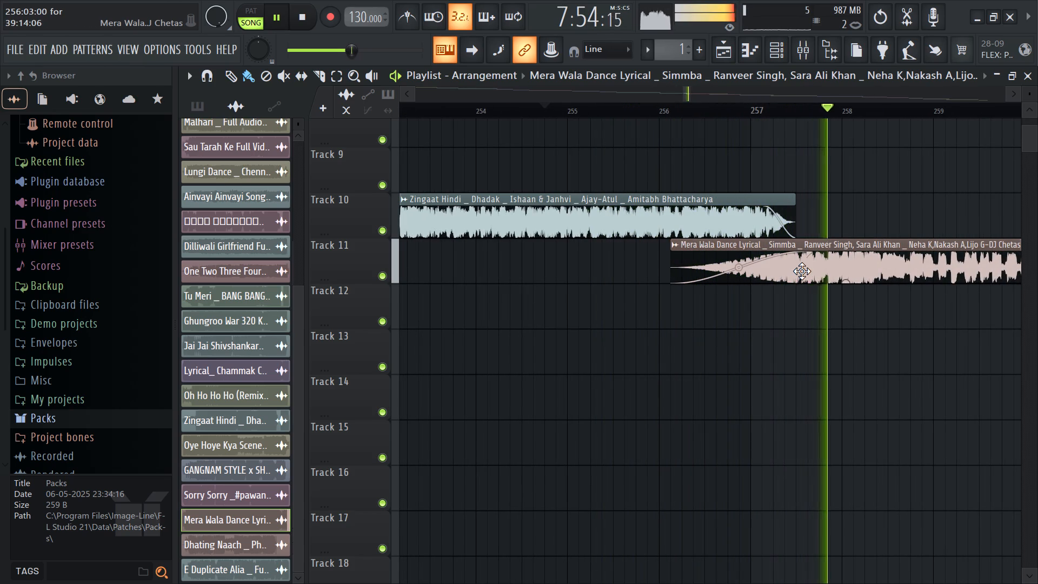
drag(802, 271, 761, 271)
key(space)
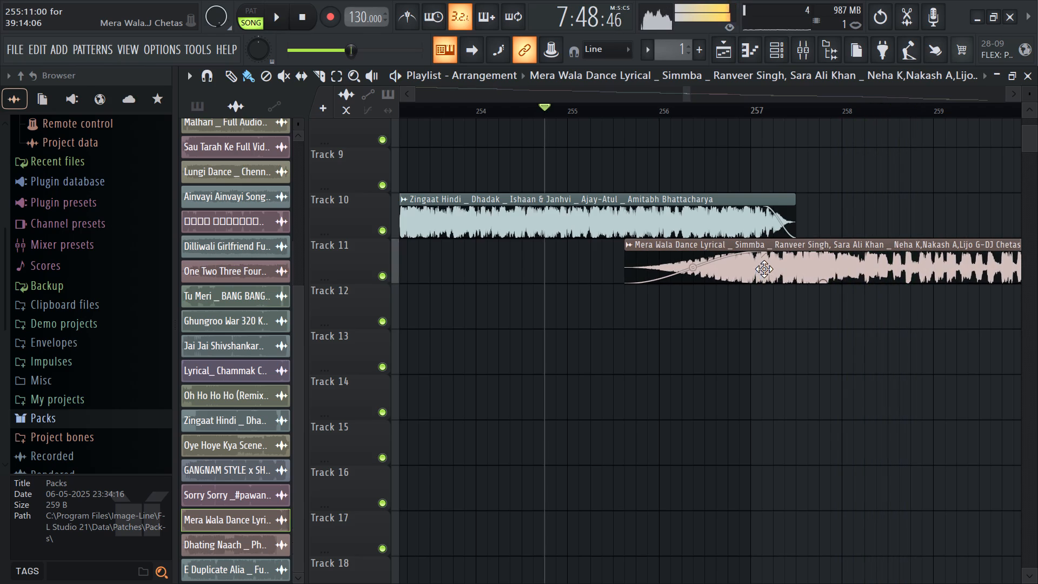
key(space)
Save the project.
key(ctrl+s)
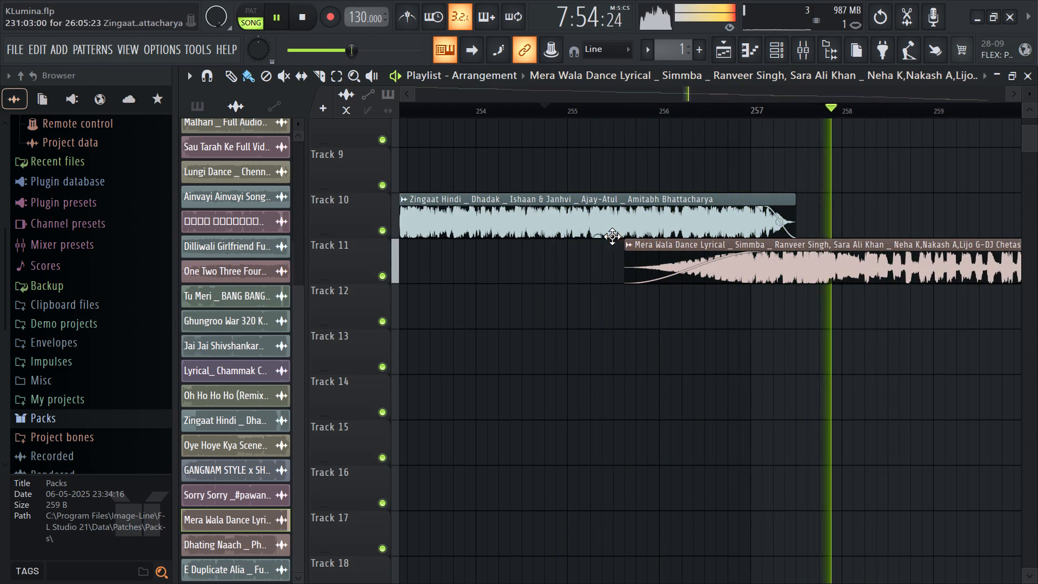
Select all clips from Track 12 onward and move them so the first starts at about bar 295, overlapping Mera Wala Dance's end.
ctrl+scroll(461, 297, down, 15)
ctrl+scroll(648, 295, down, 5)
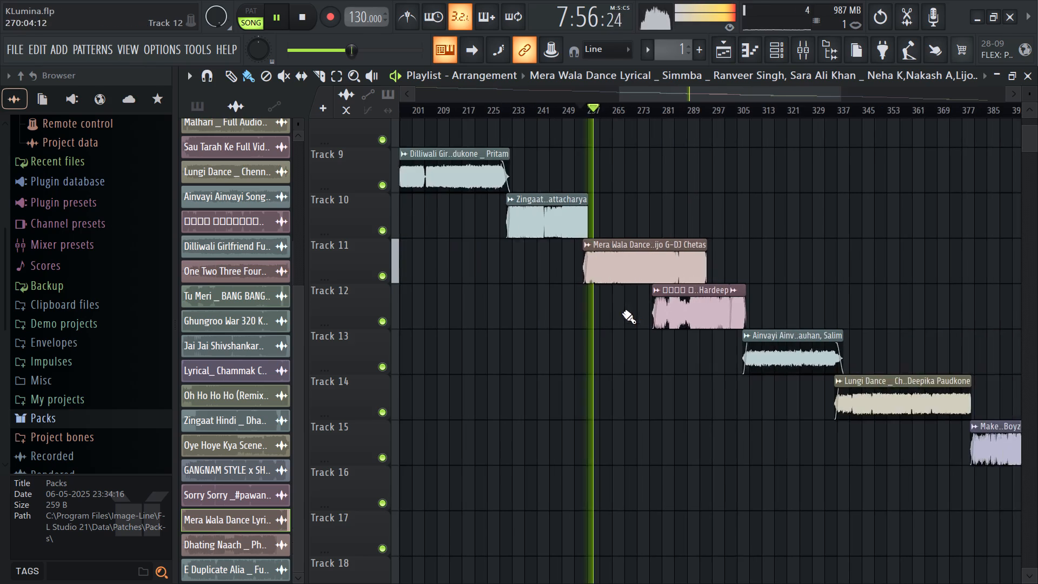
ctrl+scroll(622, 313, down, 12)
ctrl+drag(691, 312, 1023, 583)
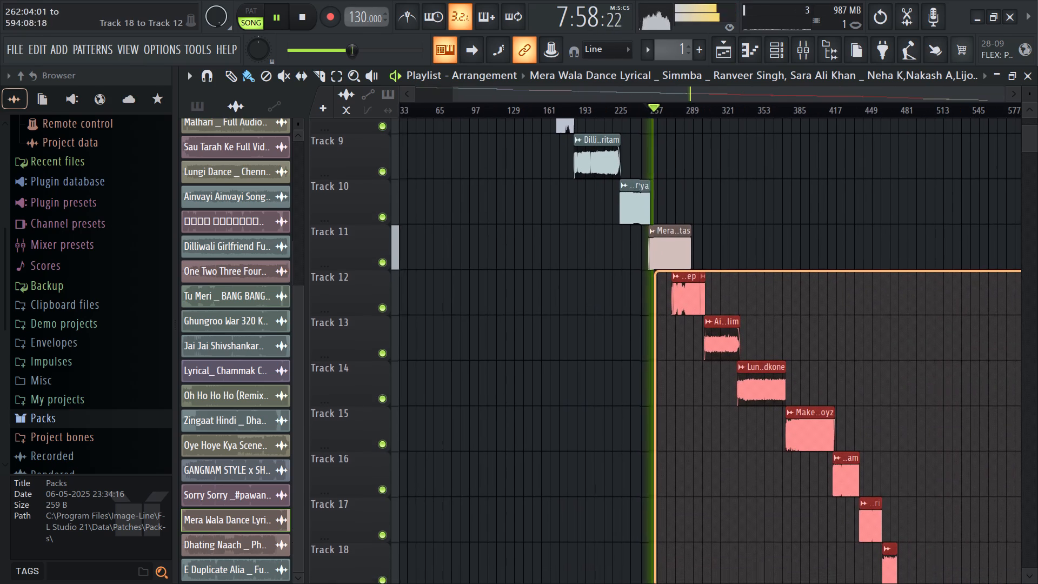
ctrl+drag(1023, 583, 1009, 583)
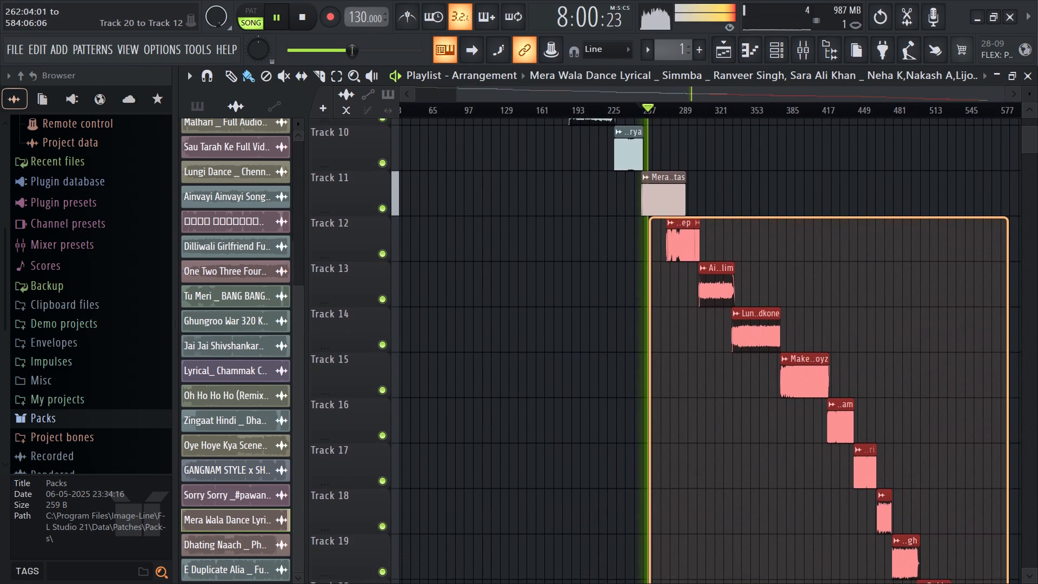
ctrl+drag(1009, 583, 1007, 583)
scroll(670, 270, up, 2)
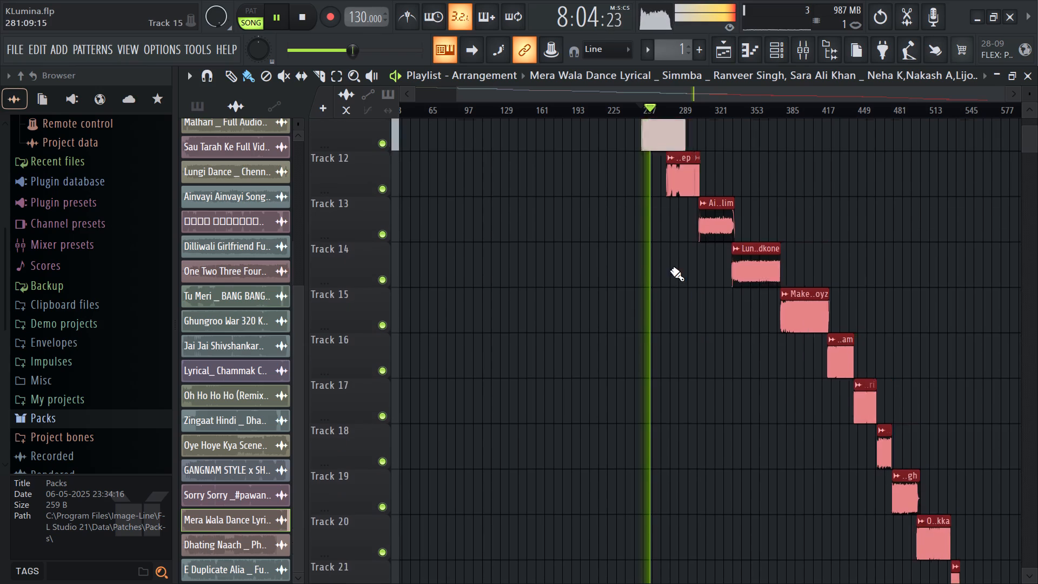
scroll(670, 270, up, 3)
ctrl+scroll(678, 323, up, 13)
ctrl+scroll(629, 359, up, 5)
drag(613, 357, 906, 379)
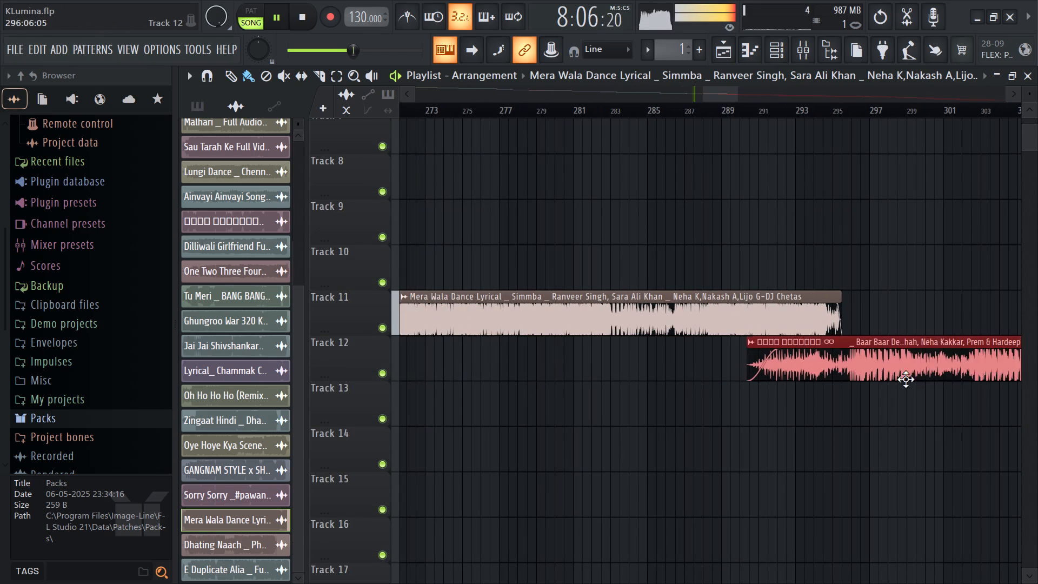
drag(906, 379, 923, 381)
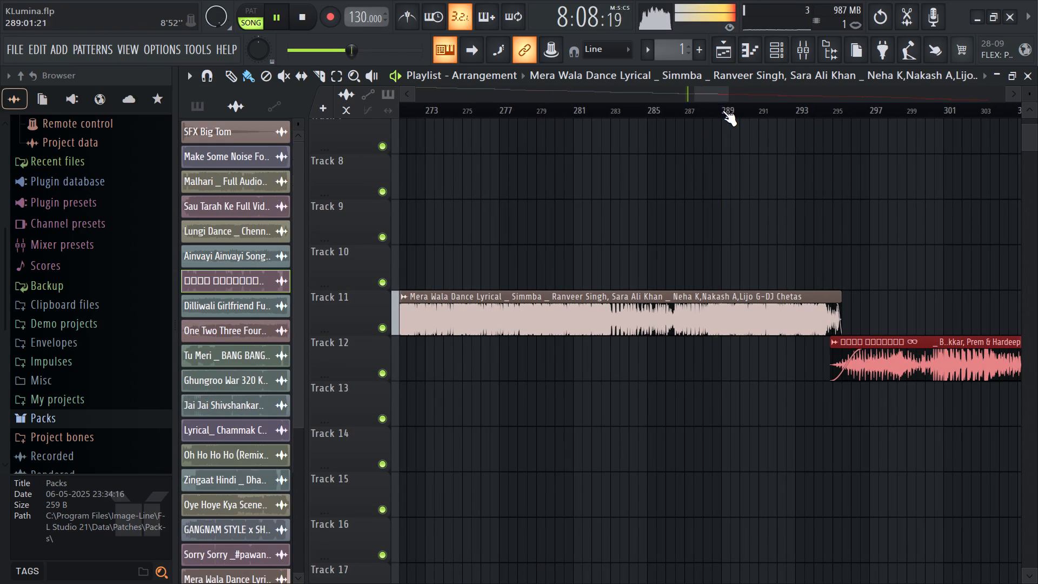
Shift the selected clips from Track 12 onward earlier so the first starts at 292:13, playing the overlap with Mera Wala Dance to check it.
click(722, 110)
click(760, 110)
click(790, 112)
click(809, 110)
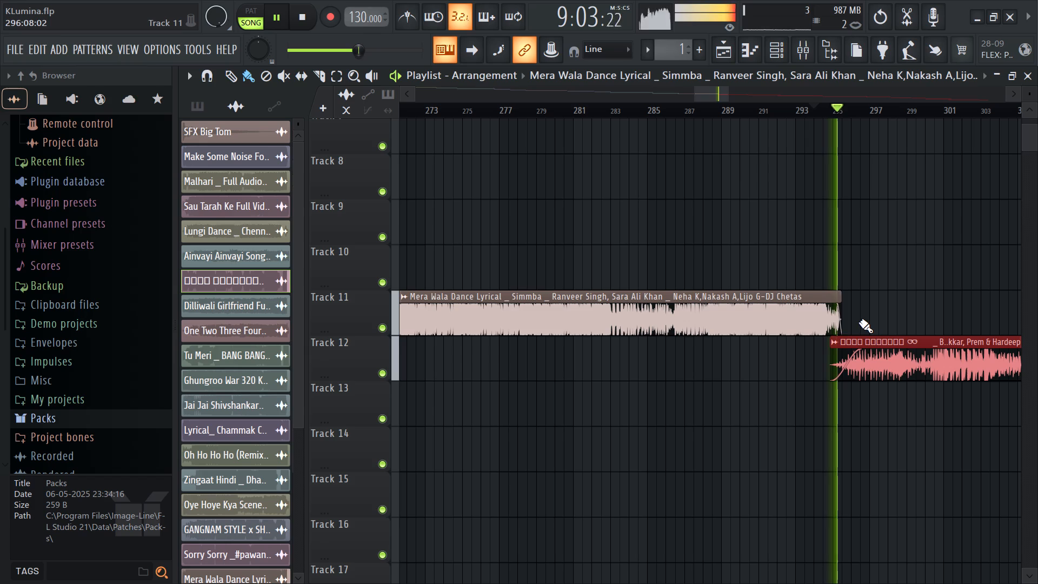
drag(900, 361, 875, 362)
key(space)
click(773, 112)
key(space)
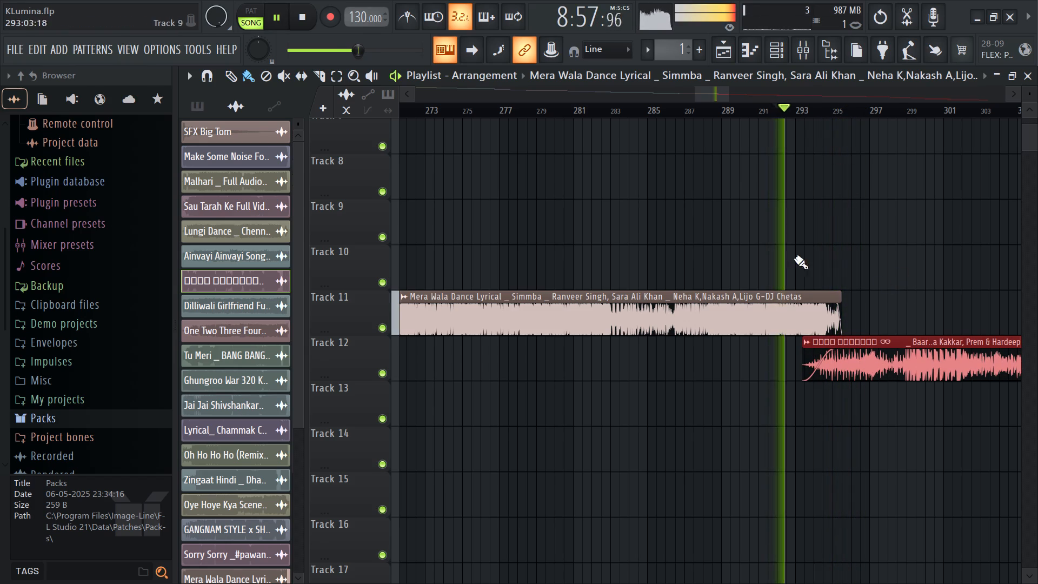
ctrl+scroll(800, 326, up, 7)
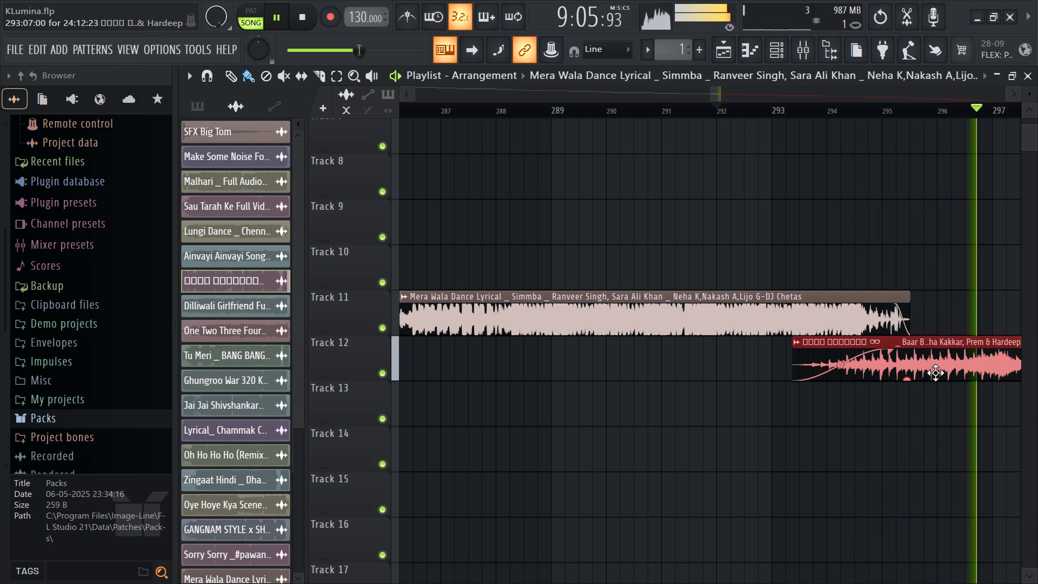
ctrl+scroll(822, 329, down, 5)
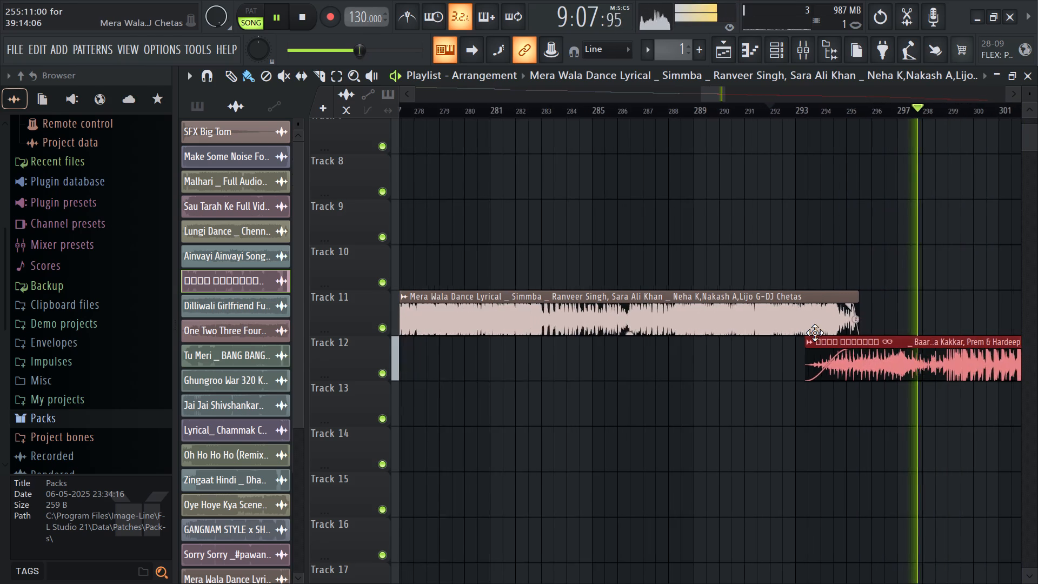
ctrl+scroll(864, 359, up, 7)
drag(864, 363, 815, 359)
key(space)
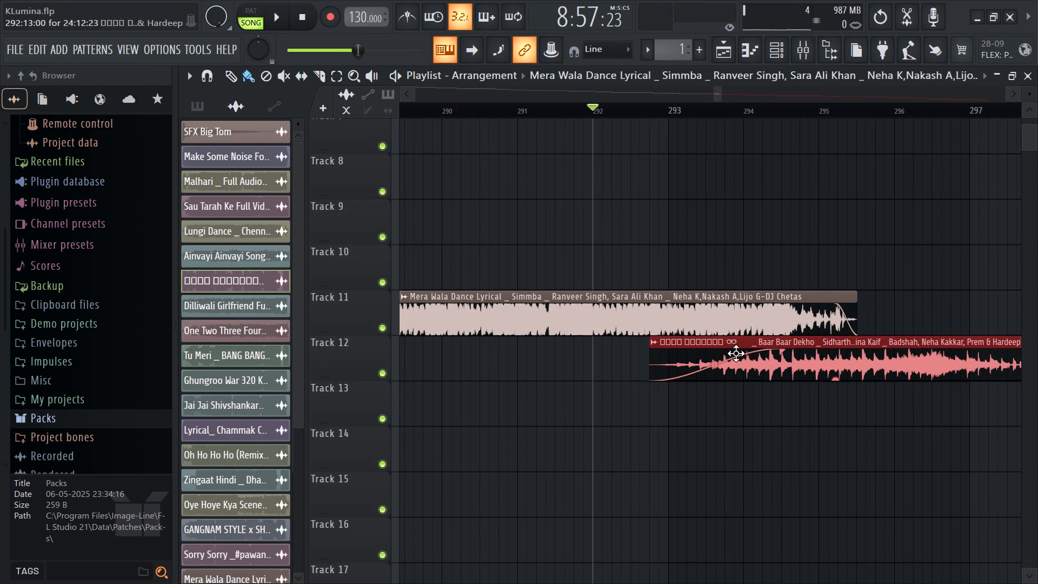
key(space)
Save the project.
key(ctrl+s)
key(ctrl+s)
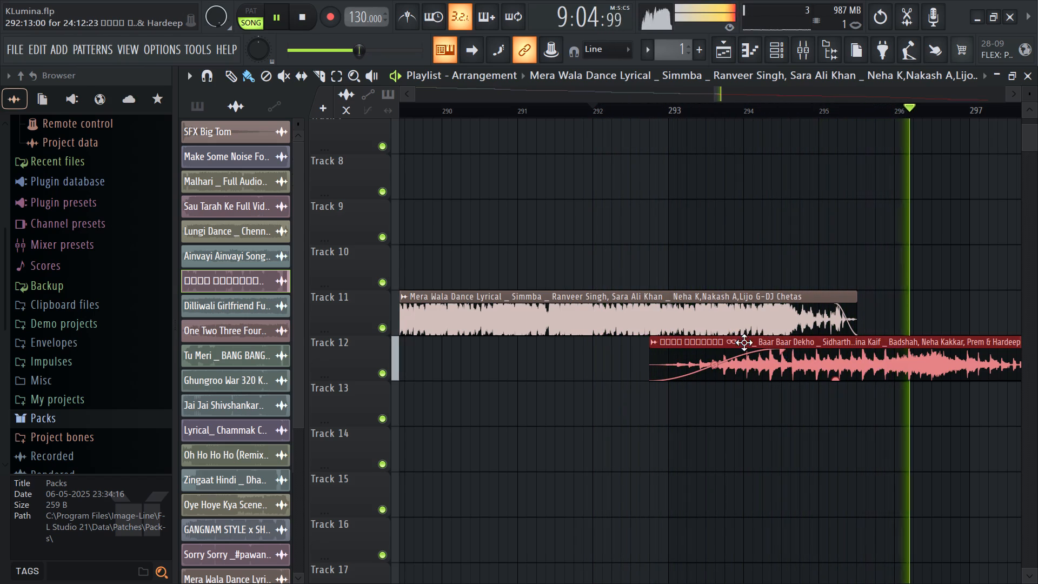
Preview the Dhating Naach audio and place it in the playlist on Track 12, starting at bar 198.
ctrl+scroll(740, 344, down, 20)
ctrl+scroll(740, 344, down, 12)
scroll(897, 355, down, 7)
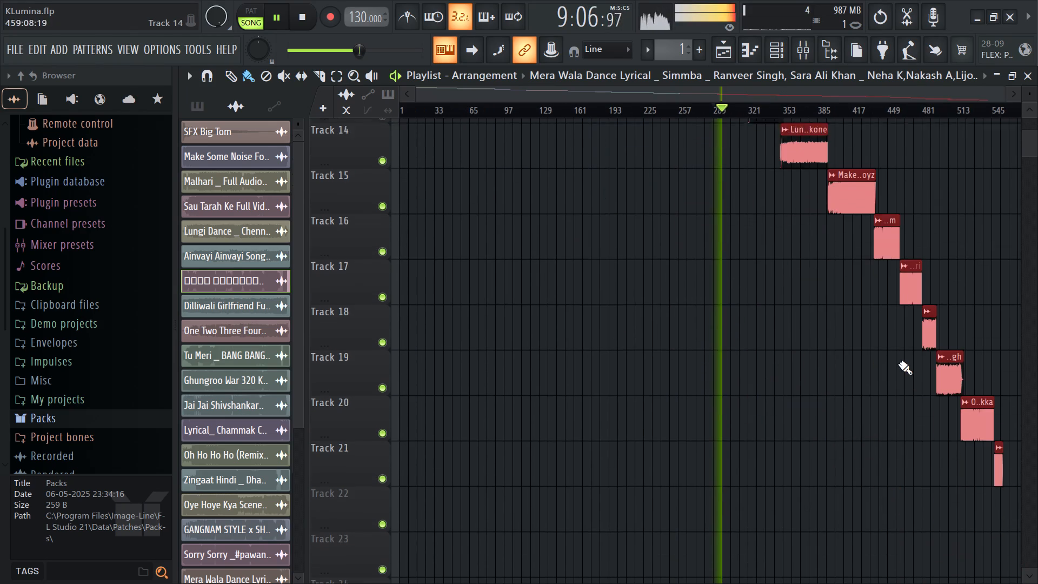
click(1001, 112)
key(space)
scroll(281, 435, down, 3)
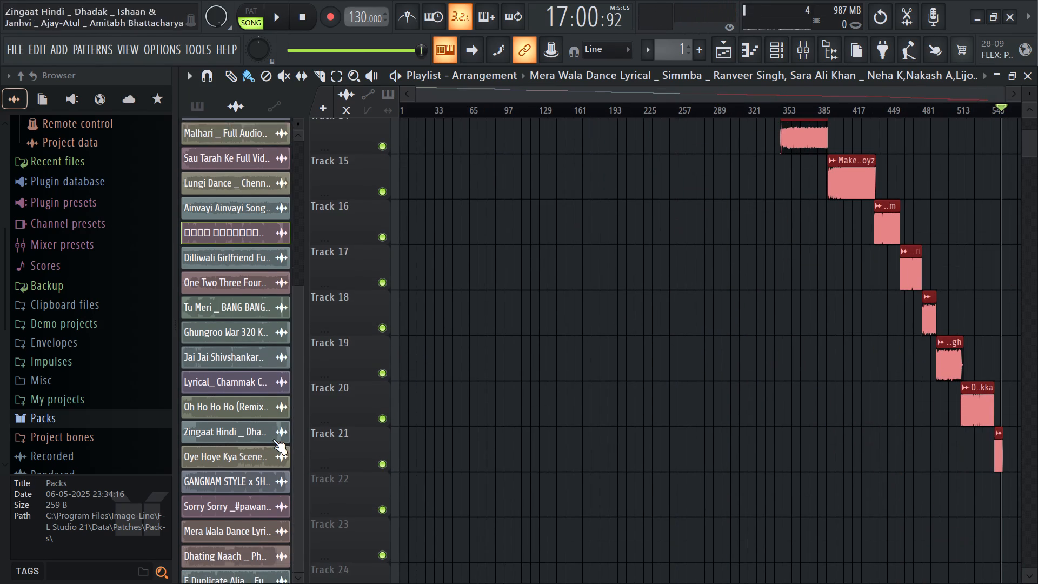
scroll(272, 439, down, 3)
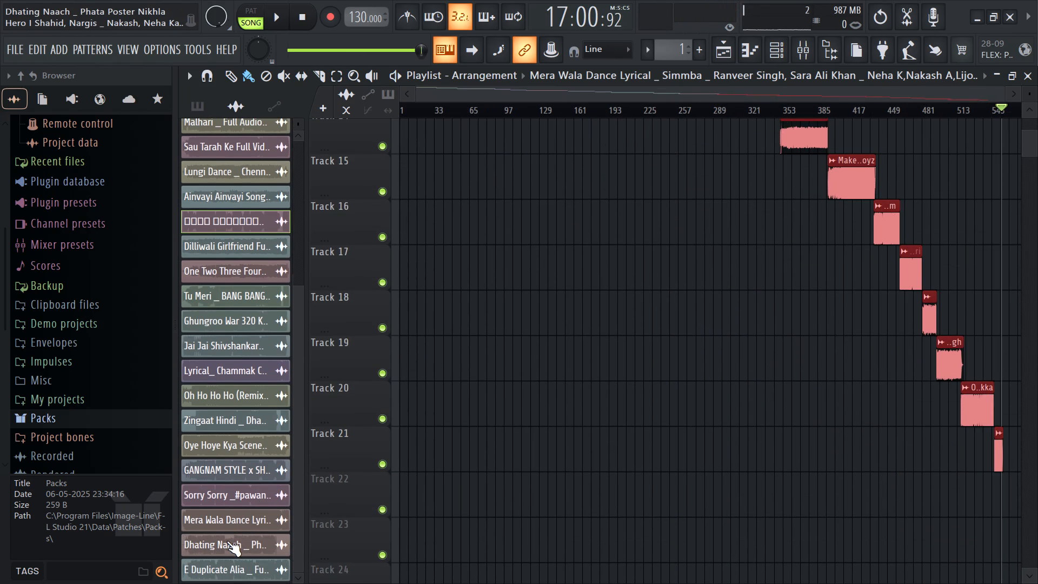
key(space)
key(space)
drag(226, 542, 703, 254)
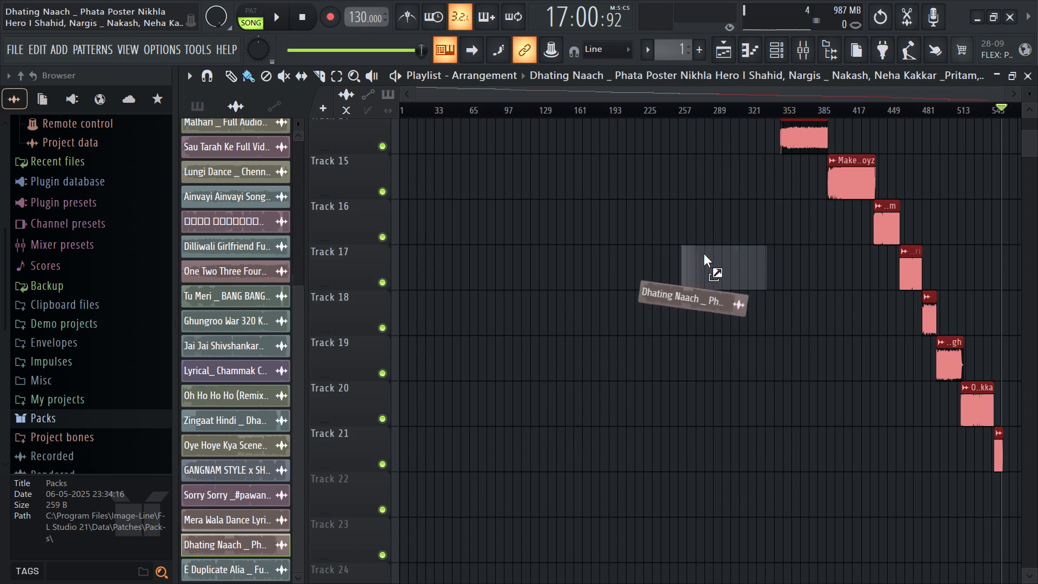
drag(703, 254, 633, 218)
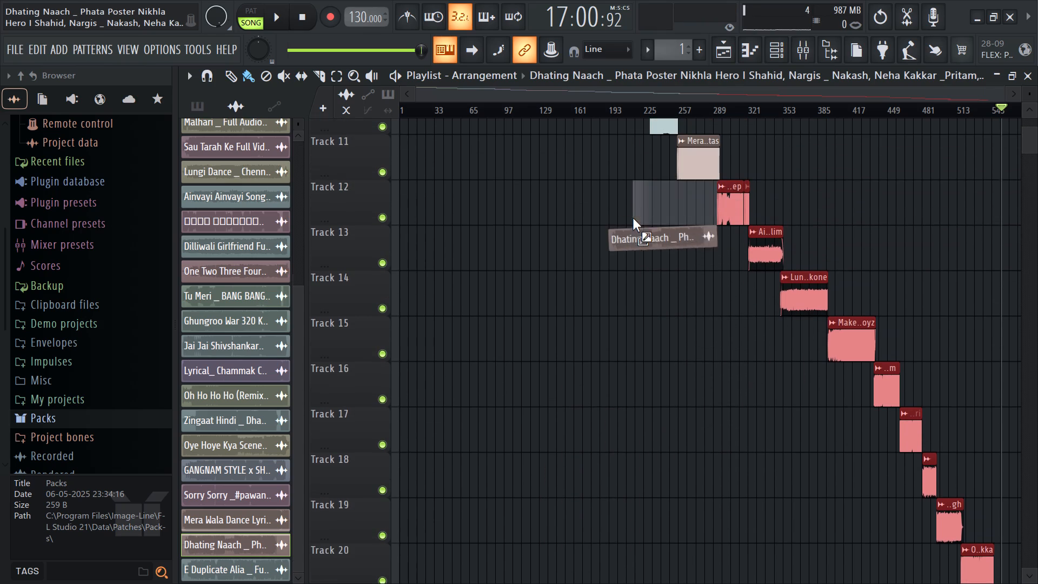
drag(633, 218, 614, 207)
Select all clips from Mera Wala Dance onward and move them two tracks down, with Mera Wala Dance on Track 13 at about bar 275.
ctrl+scroll(705, 239, up, 13)
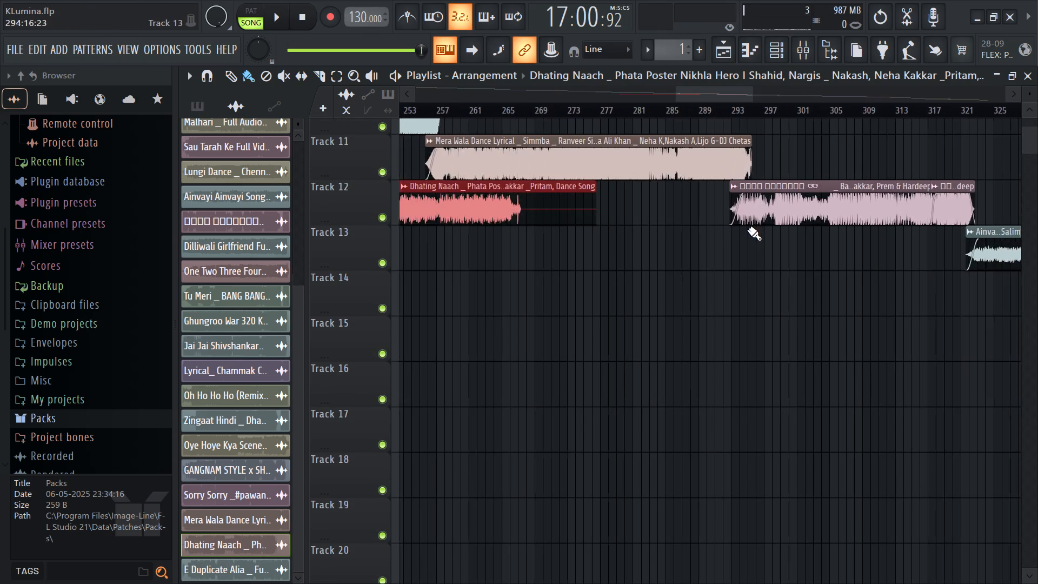
ctrl+scroll(754, 224, up, 5)
ctrl+scroll(602, 266, down, 14)
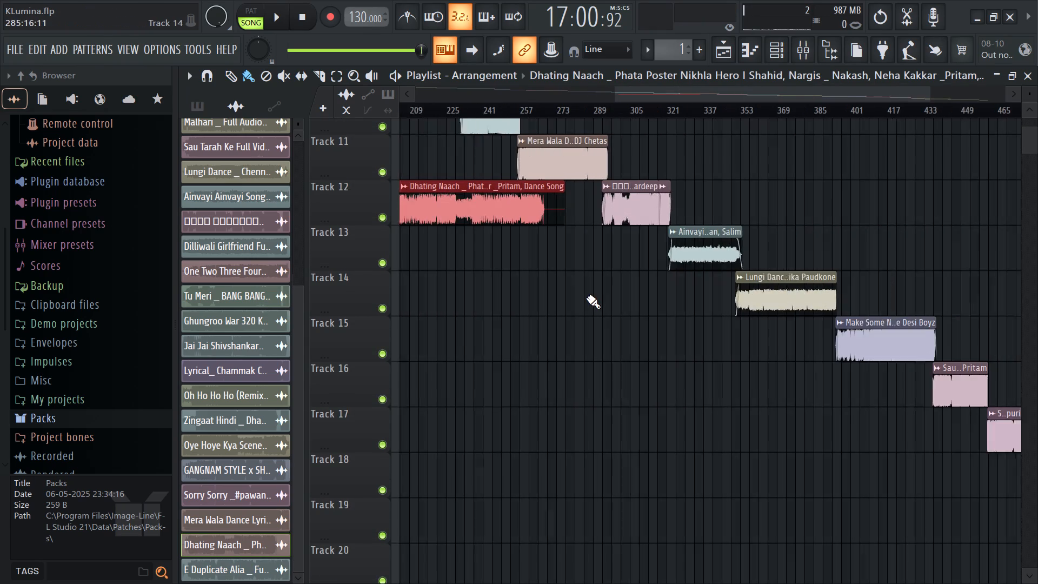
ctrl+scroll(676, 306, down, 1)
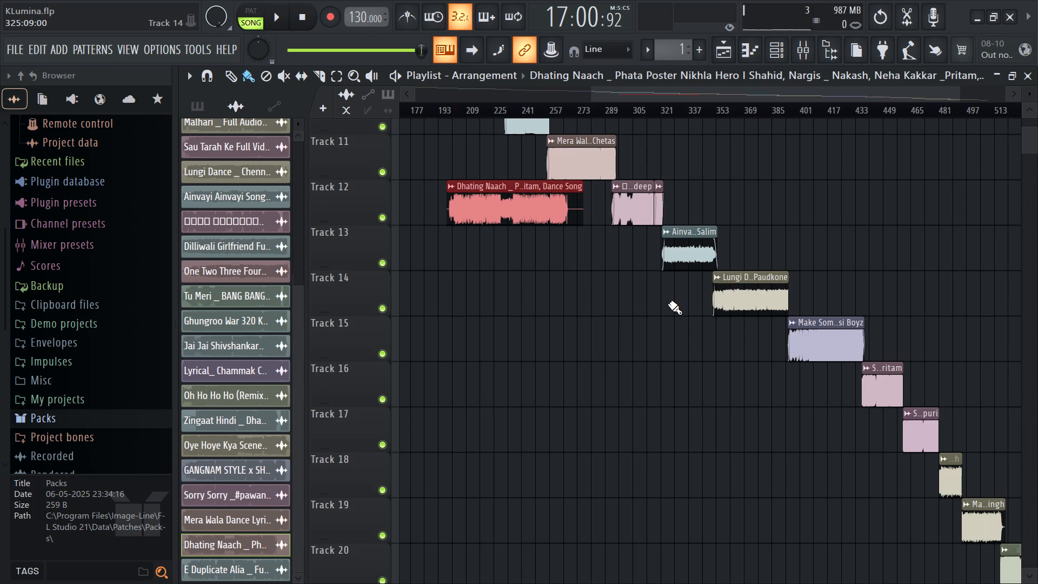
ctrl+scroll(615, 266, down, 1)
ctrl+drag(606, 121, 683, 202)
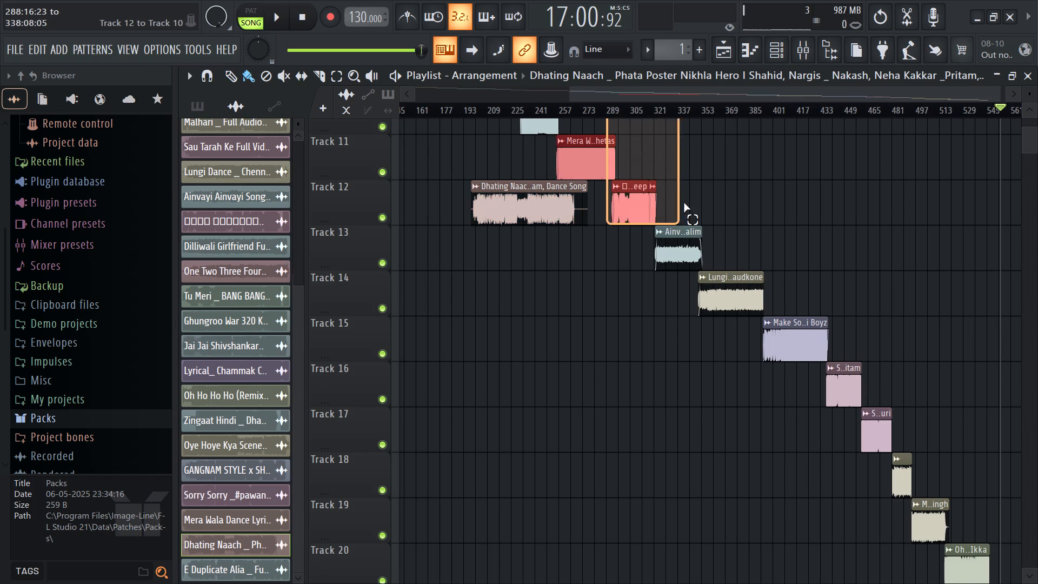
ctrl+drag(683, 202, 970, 583)
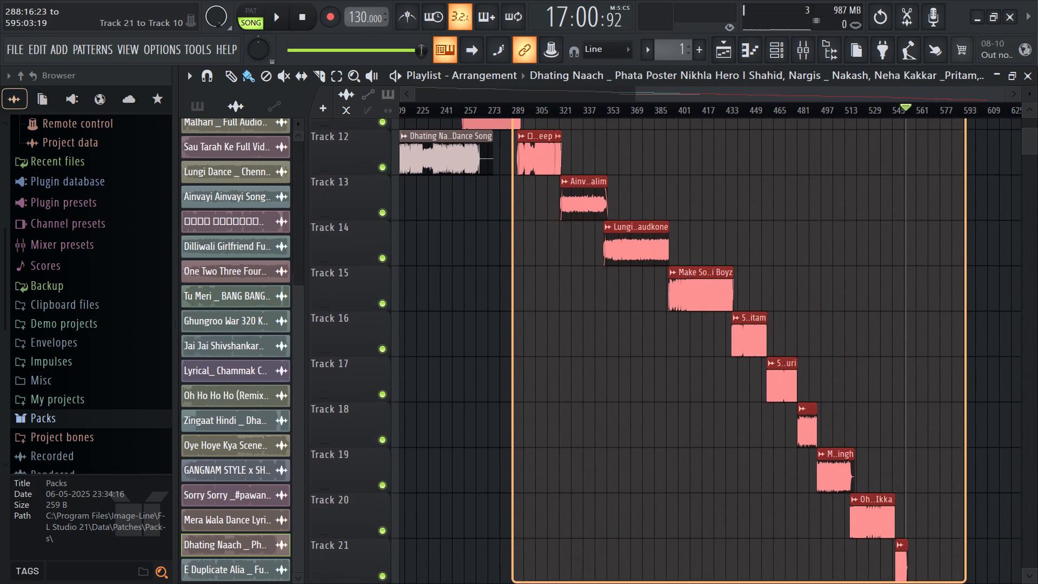
ctrl+drag(970, 583, 976, 583)
scroll(442, 204, up, 4)
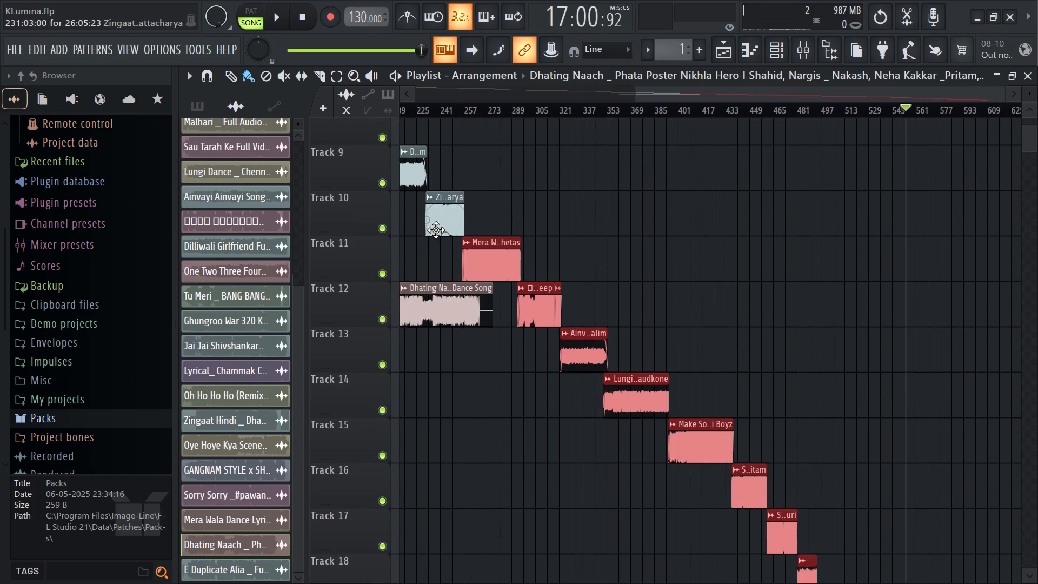
ctrl+scroll(431, 234, up, 7)
ctrl+scroll(618, 293, up, 6)
drag(498, 266, 843, 396)
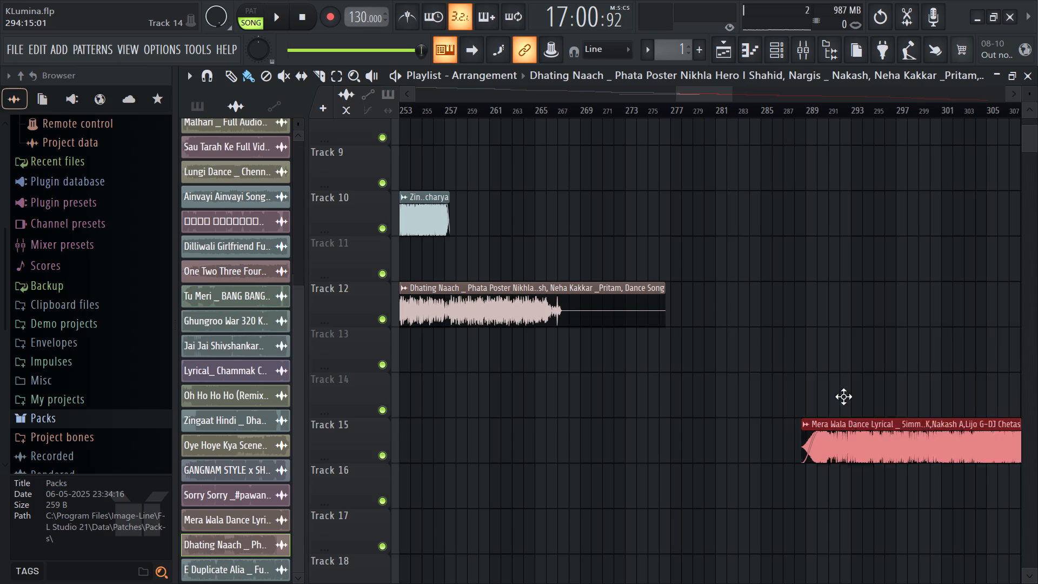
drag(843, 396, 718, 340)
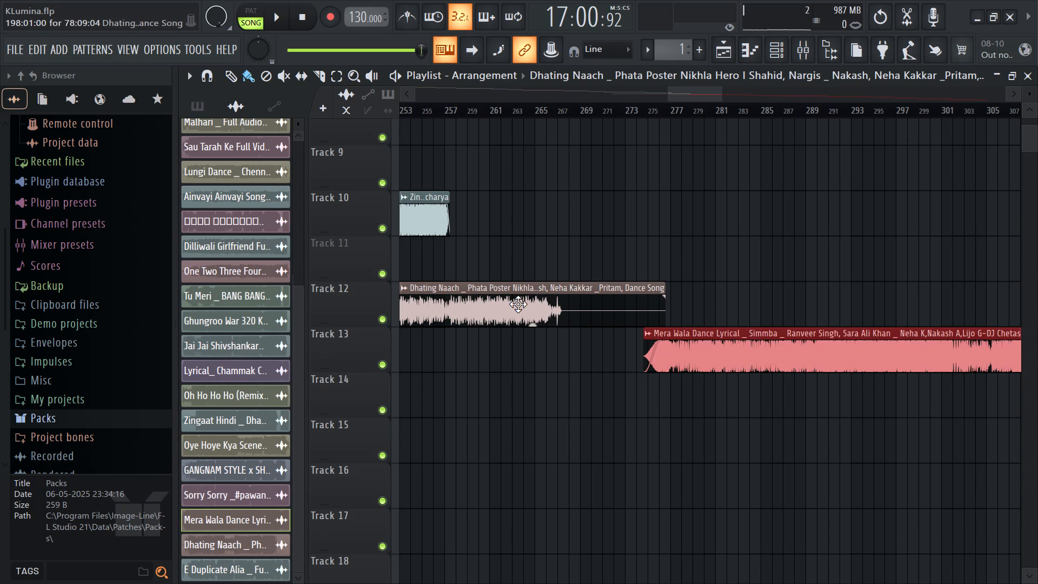
Move the Dhating Naach clip to Track 11, starting at about bar 255 over the end of Zingaat Hindi.
drag(518, 304, 1022, 255)
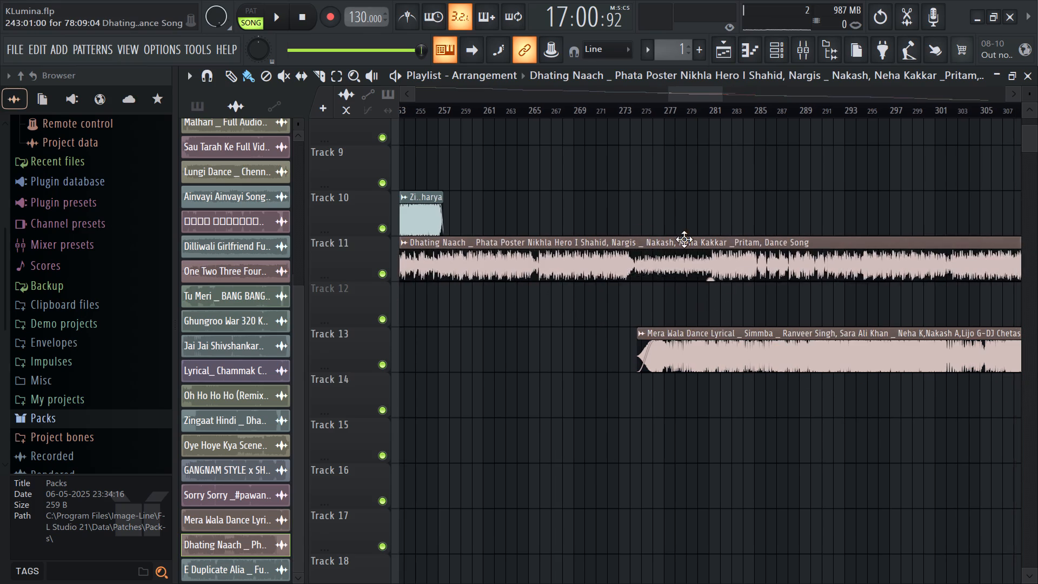
ctrl+scroll(686, 241, down, 7)
drag(631, 263, 677, 262)
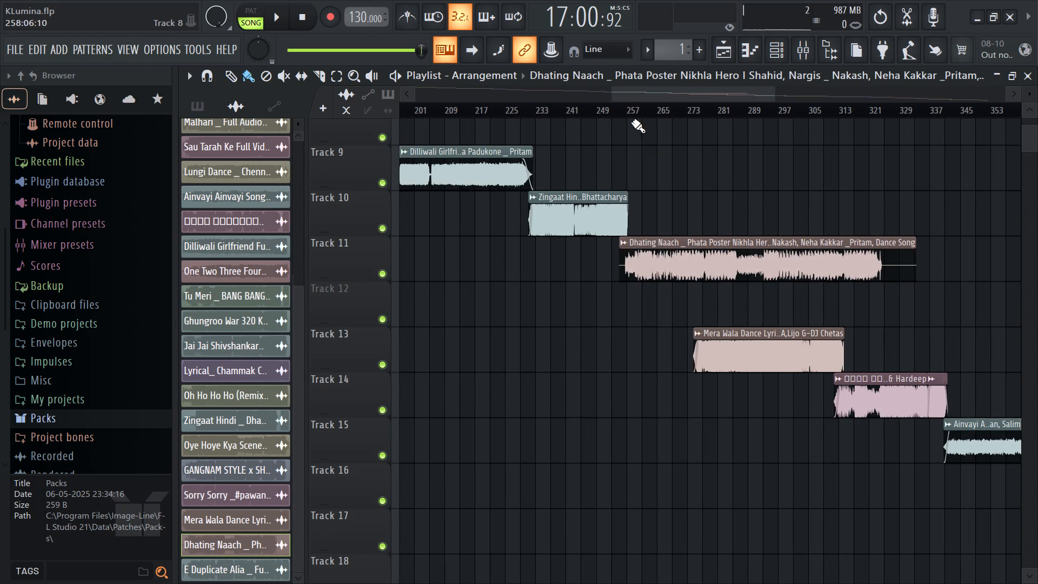
Play the Dhating Naach clip from several points between bars 257 and 300, soloing Track 11 to hear it alone.
click(626, 109)
key(space)
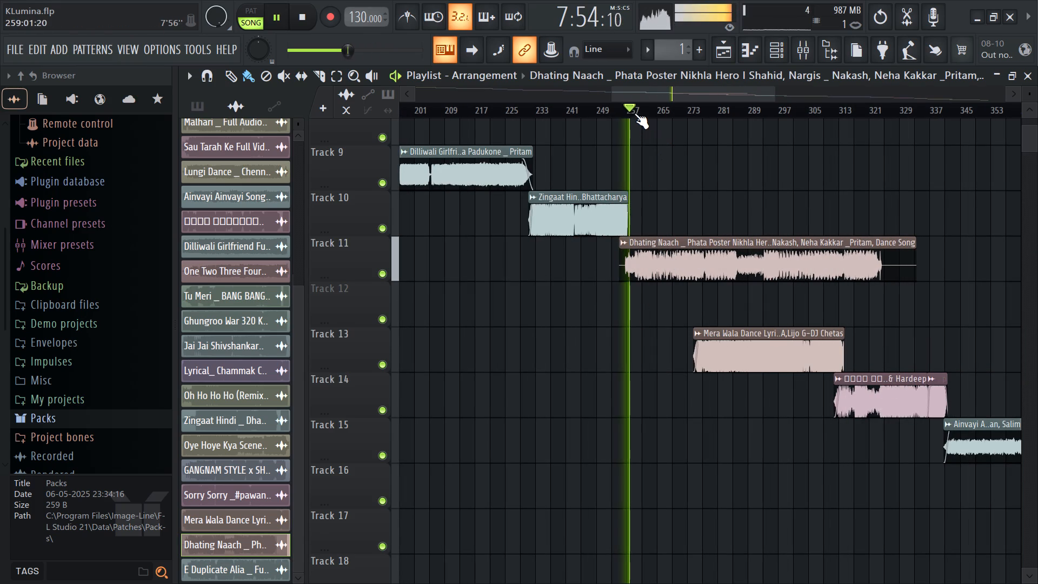
click(643, 107)
click(661, 105)
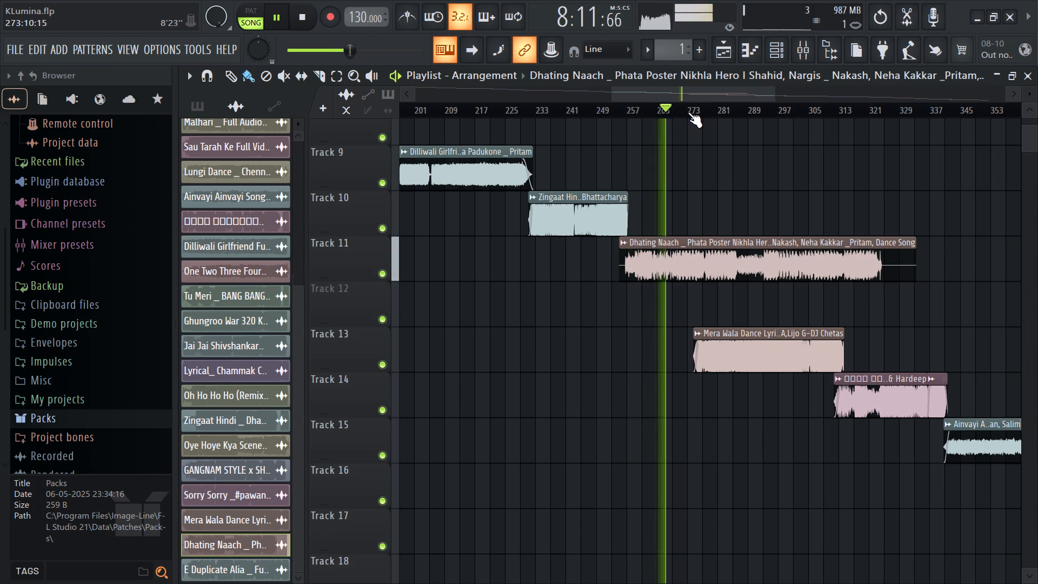
click(745, 116)
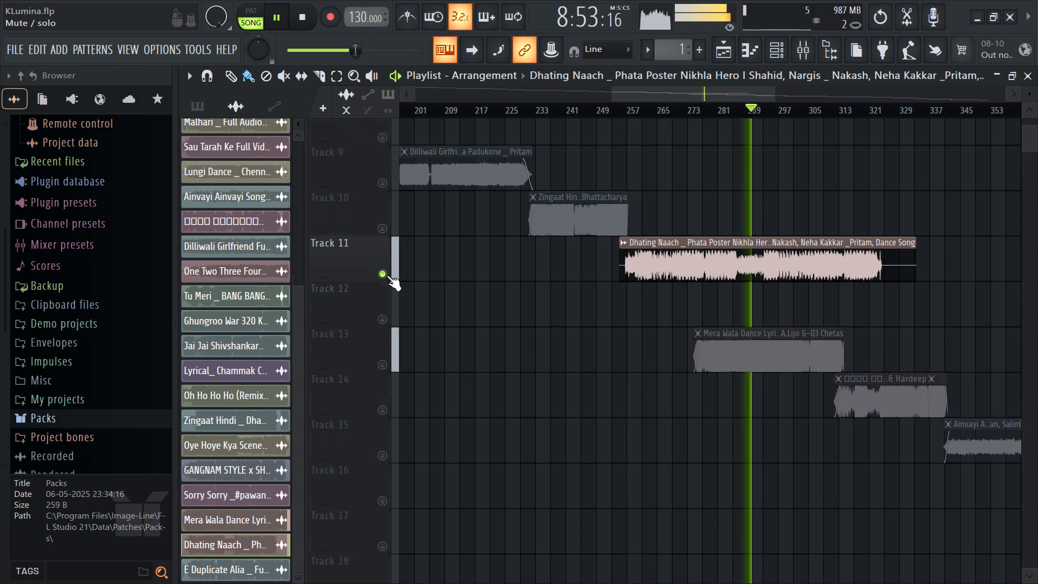
right_click(387, 275)
click(757, 106)
click(767, 108)
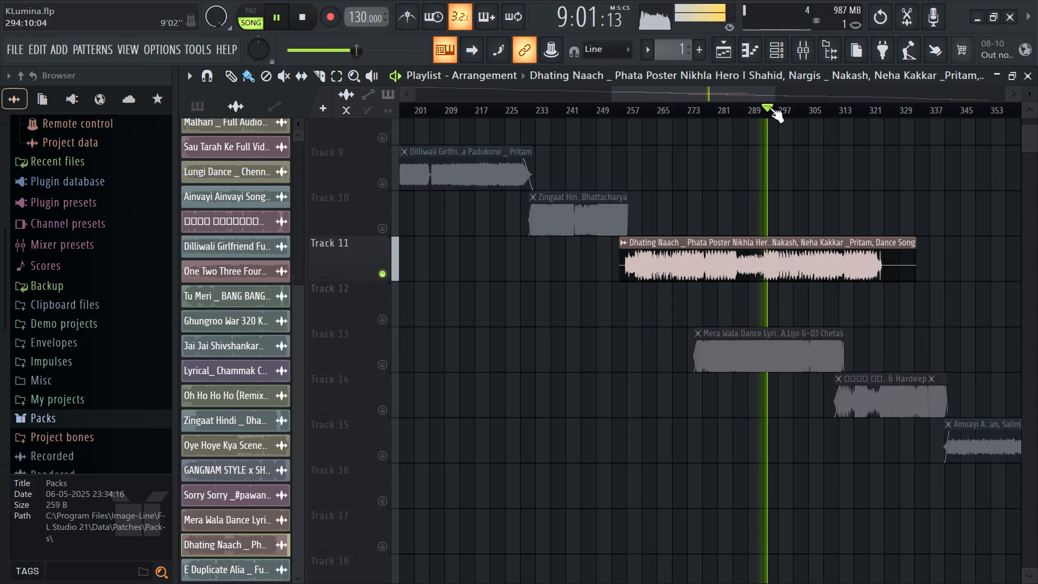
click(787, 108)
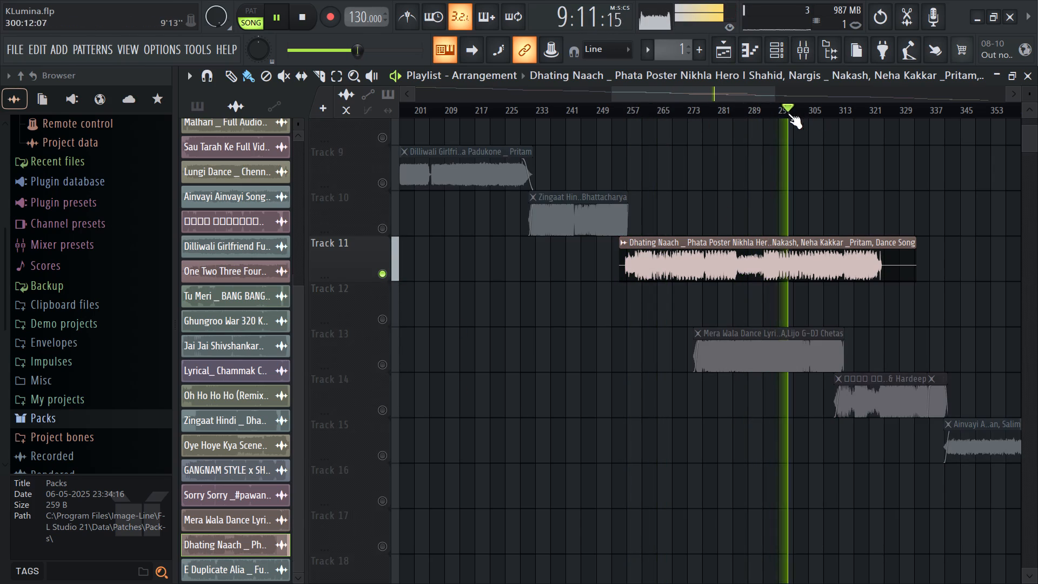
click(636, 106)
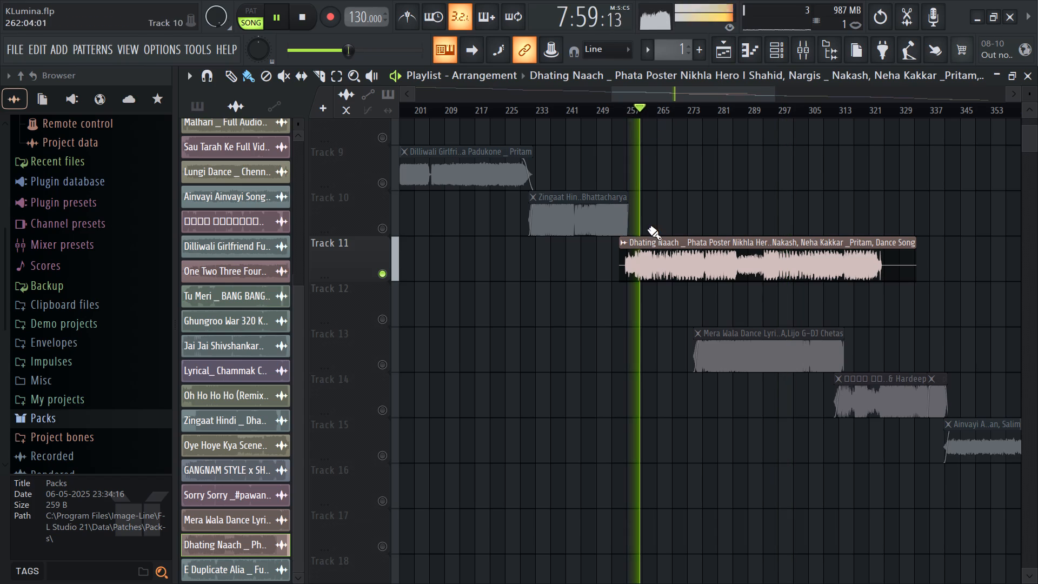
click(623, 107)
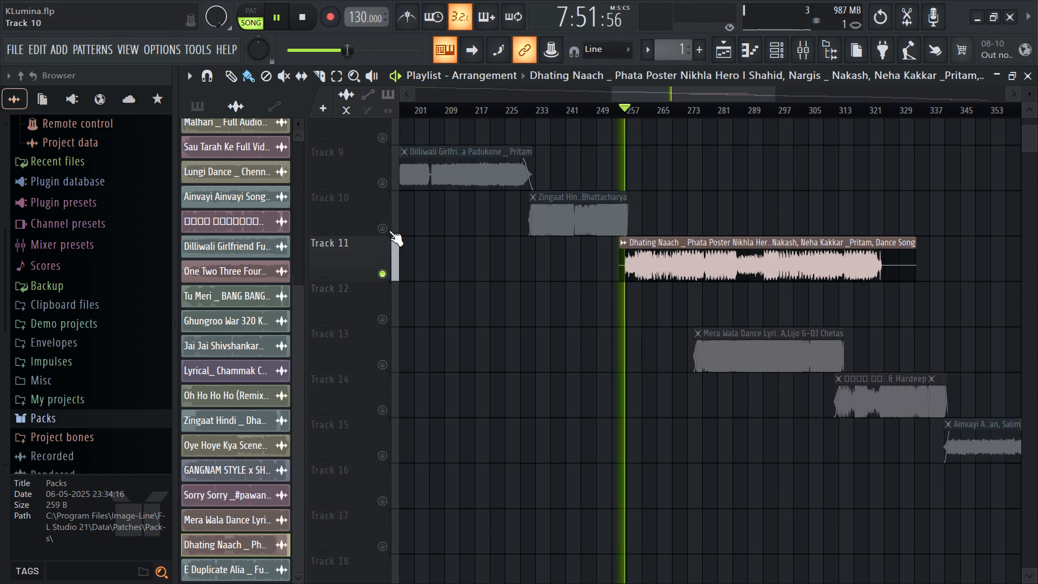
Unmute Track 10, play the transition, and trim the start of the Dhating Naach clip to about bar 260.
click(383, 223)
ctrl+scroll(615, 307, up, 12)
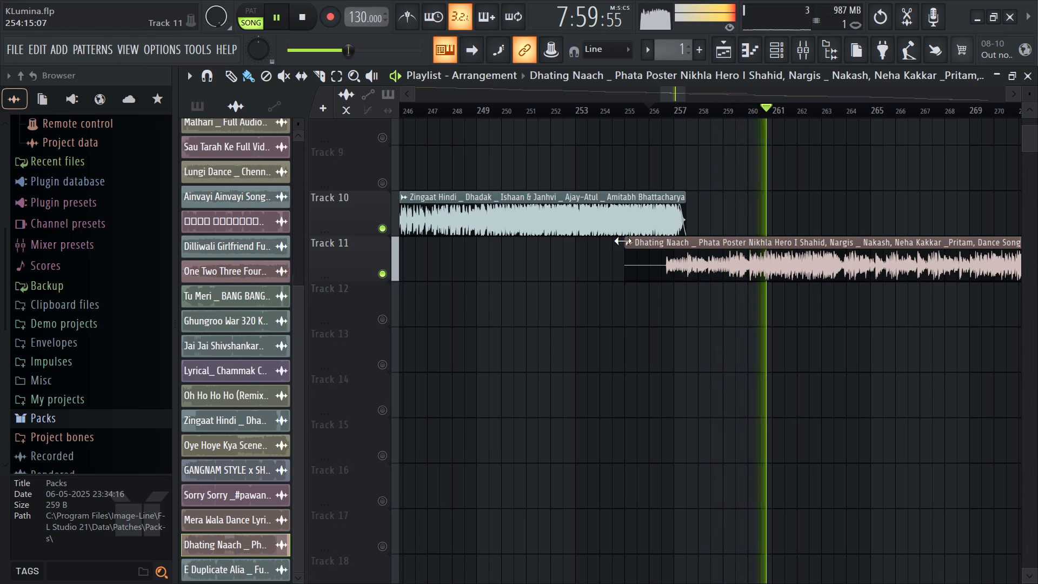
key(space)
drag(623, 242, 708, 271)
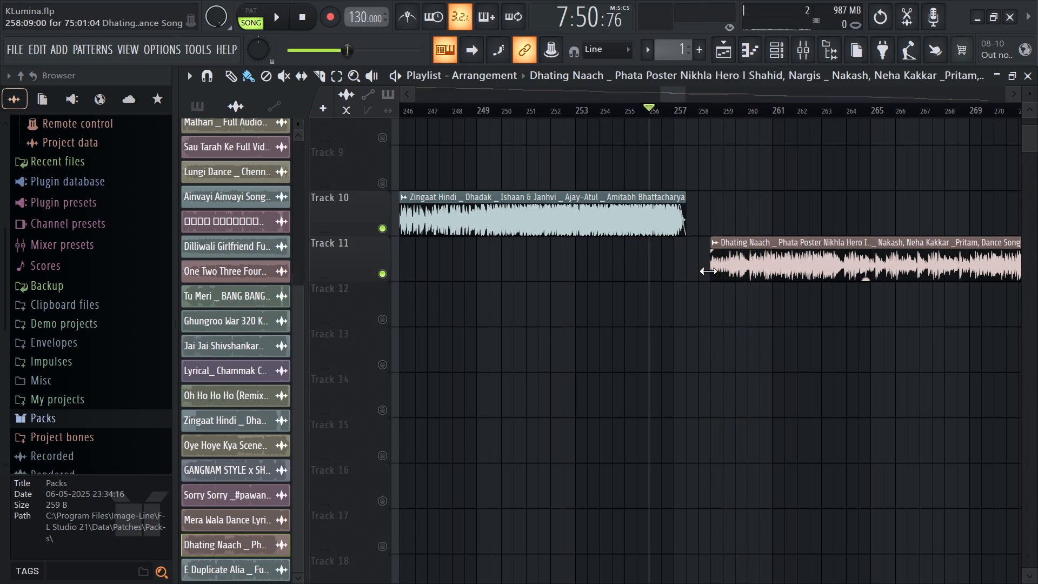
drag(708, 271, 734, 291)
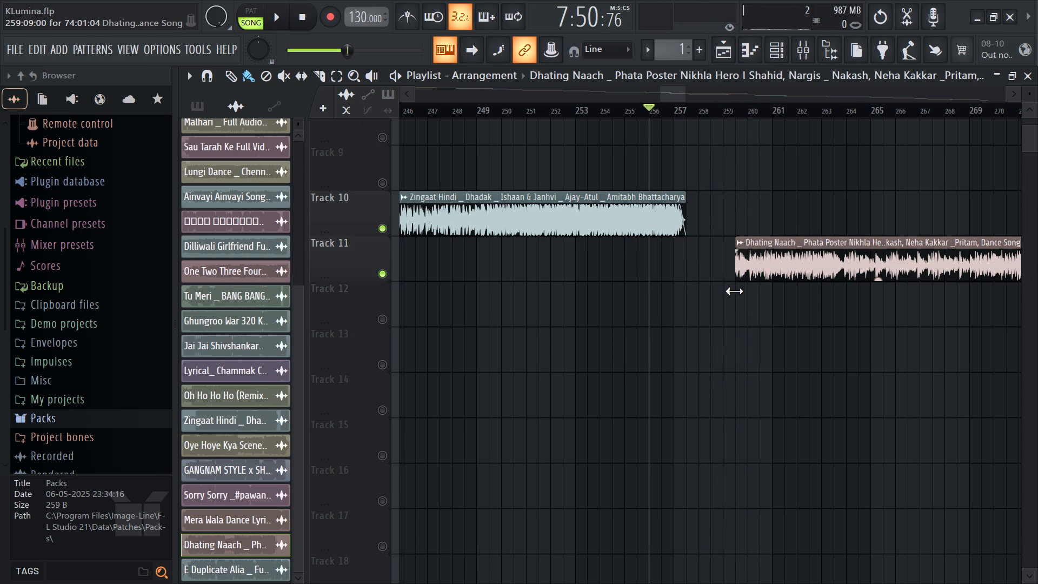
drag(734, 291, 744, 289)
Move the Dhating Naach clip to start at 257:06, overlapping Zingaat Hindi's fade-out, and play the transition to check it.
drag(764, 271, 698, 275)
key(space)
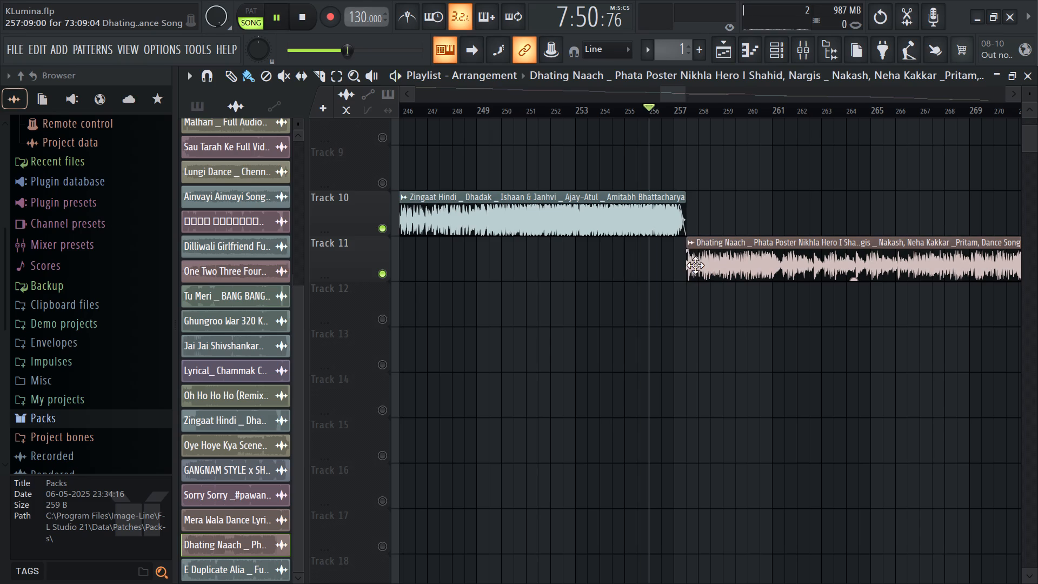
ctrl+scroll(686, 280, up, 15)
ctrl+scroll(684, 281, up, 7)
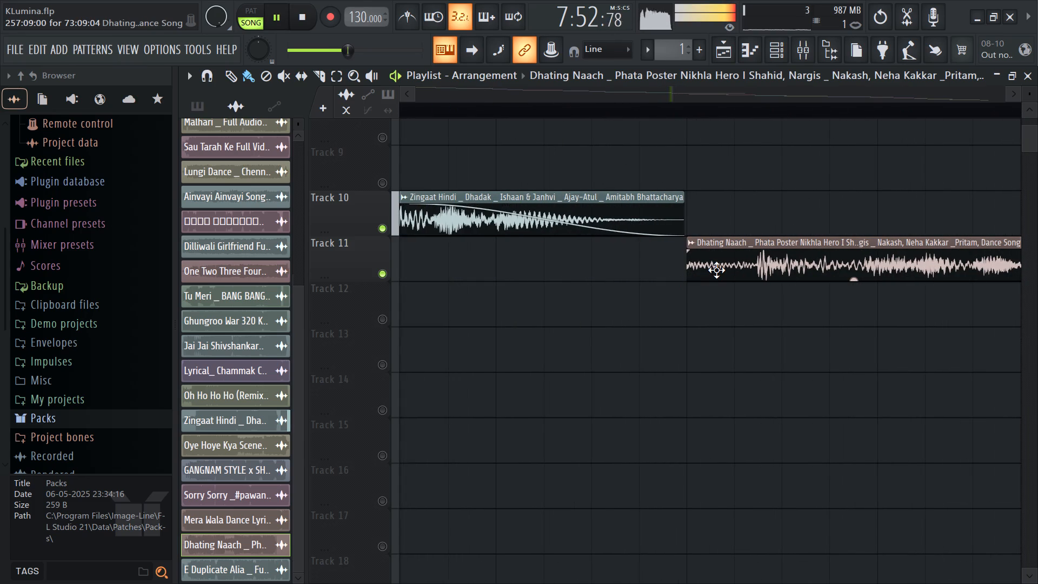
key(space)
drag(716, 270, 556, 288)
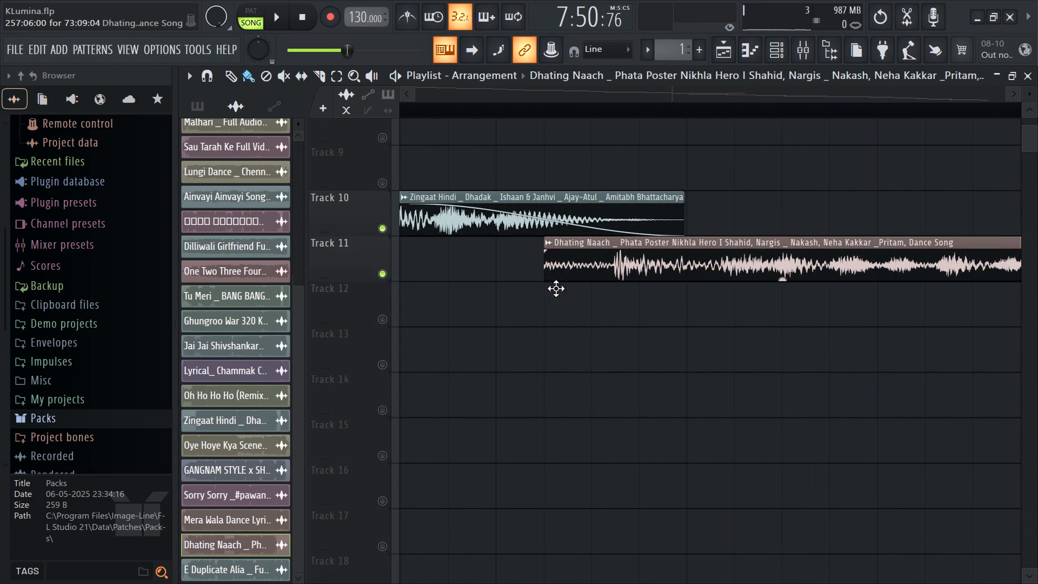
drag(556, 288, 551, 288)
key(space)
Save the project.
key(ctrl+s)
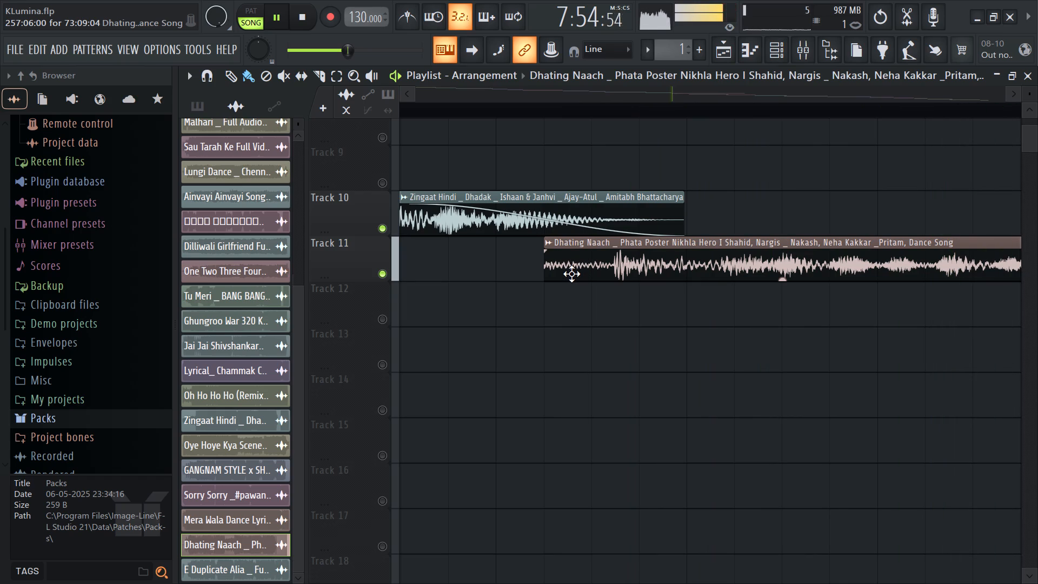
Add a short fade-in to the start of the Dhating Naach clip and play the transition from Zingaat Hindi.
key(space)
key(space)
drag(545, 254, 596, 256)
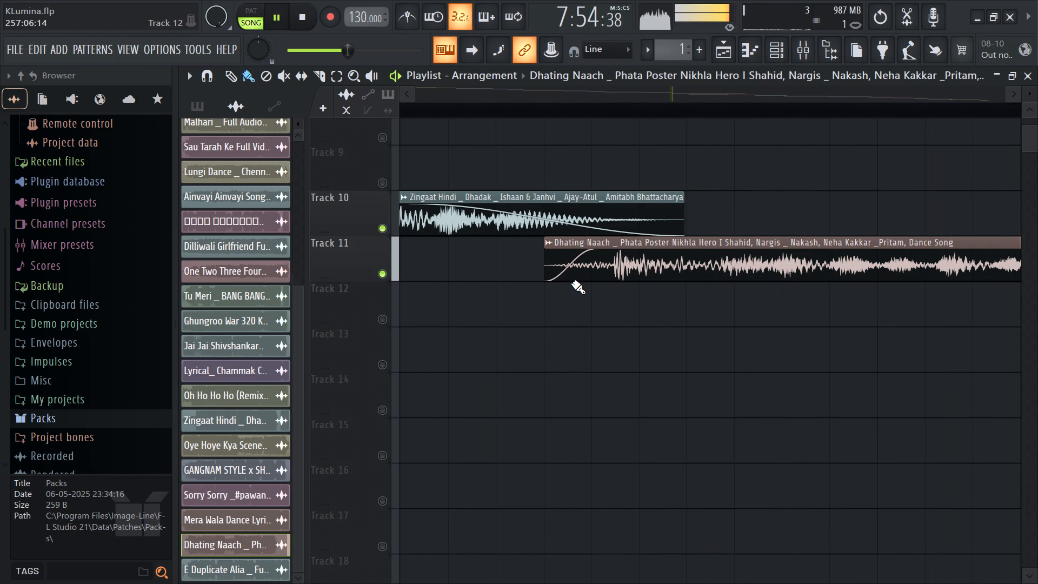
key(space)
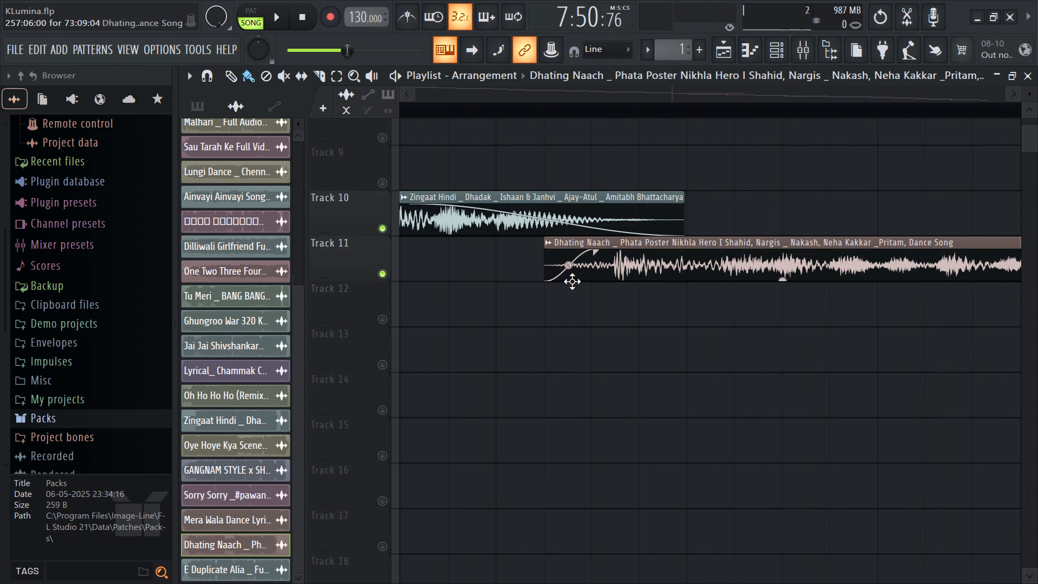
key(space)
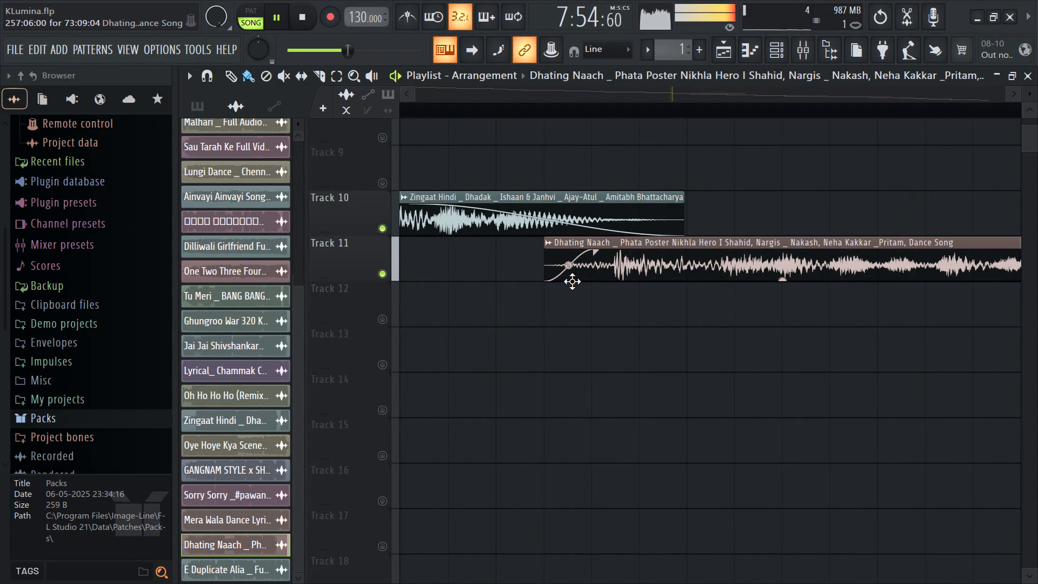
Trim the end of the Dhating Naach clip to about bar 274:15 and play its closing section.
ctrl+scroll(553, 288, down, 20)
ctrl+scroll(553, 288, down, 1)
ctrl+scroll(478, 327, down, 9)
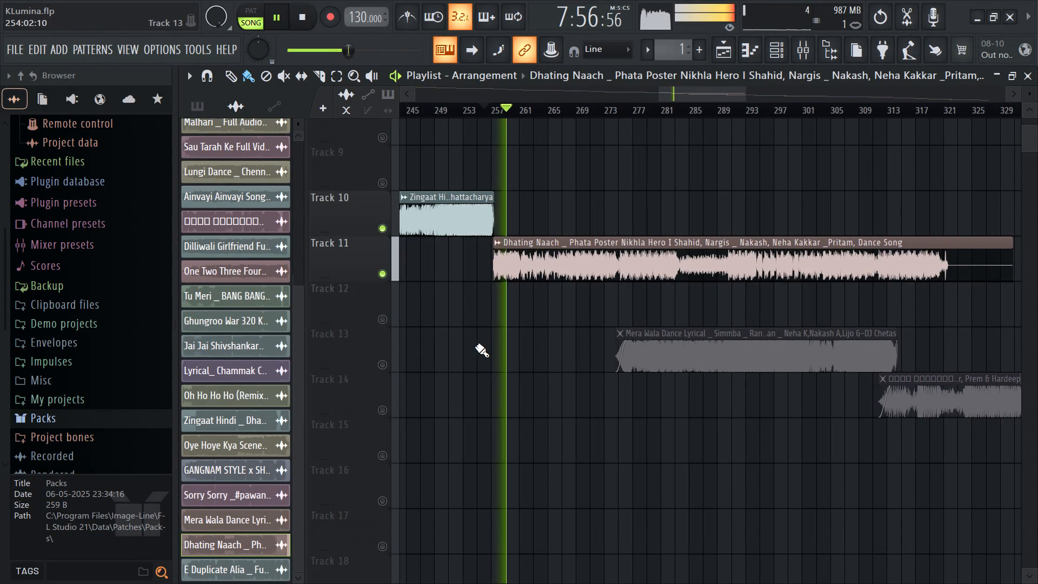
ctrl+scroll(506, 316, down, 4)
drag(773, 240, 596, 305)
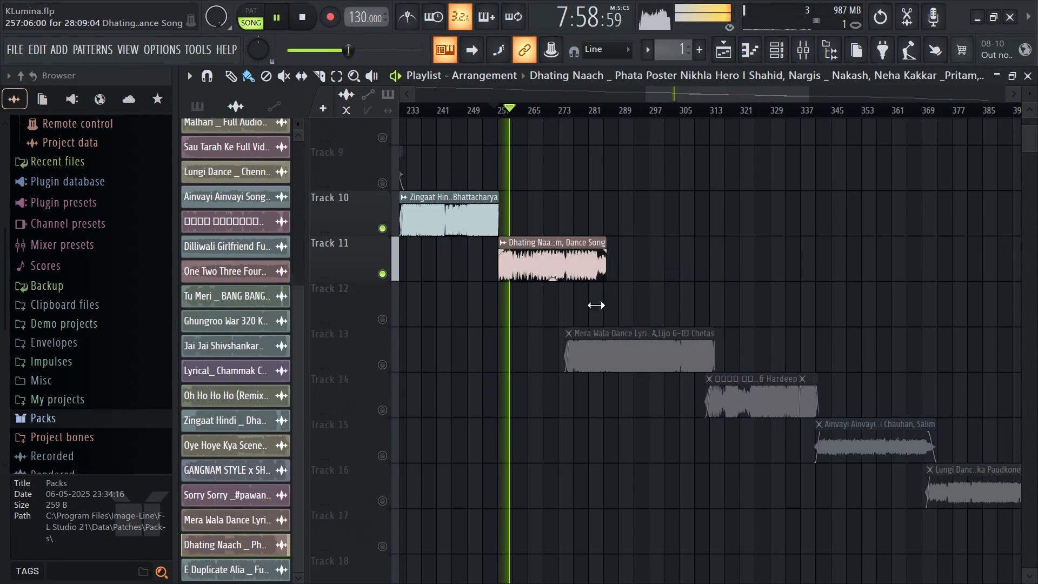
drag(596, 305, 561, 321)
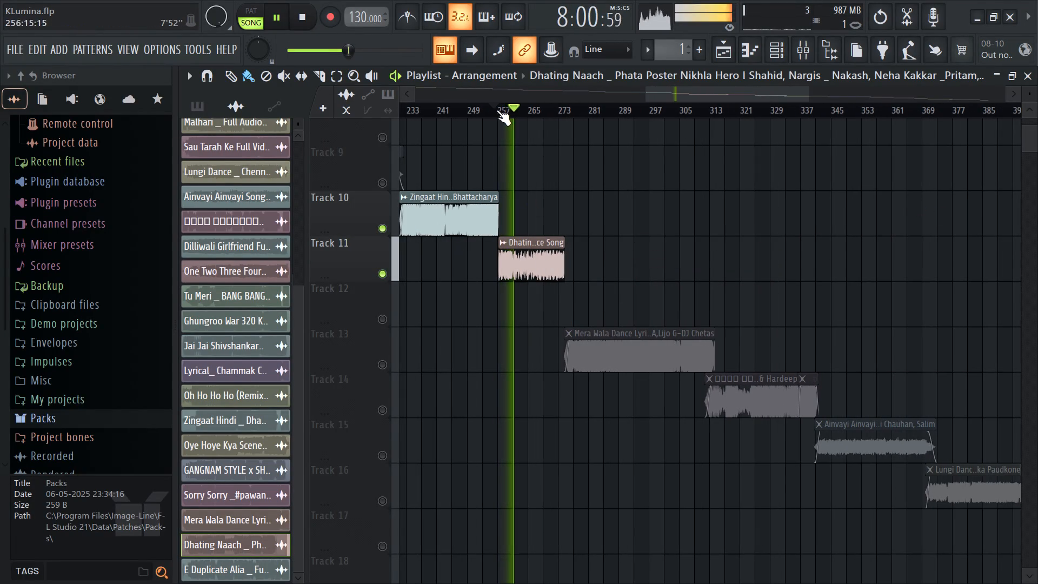
click(536, 104)
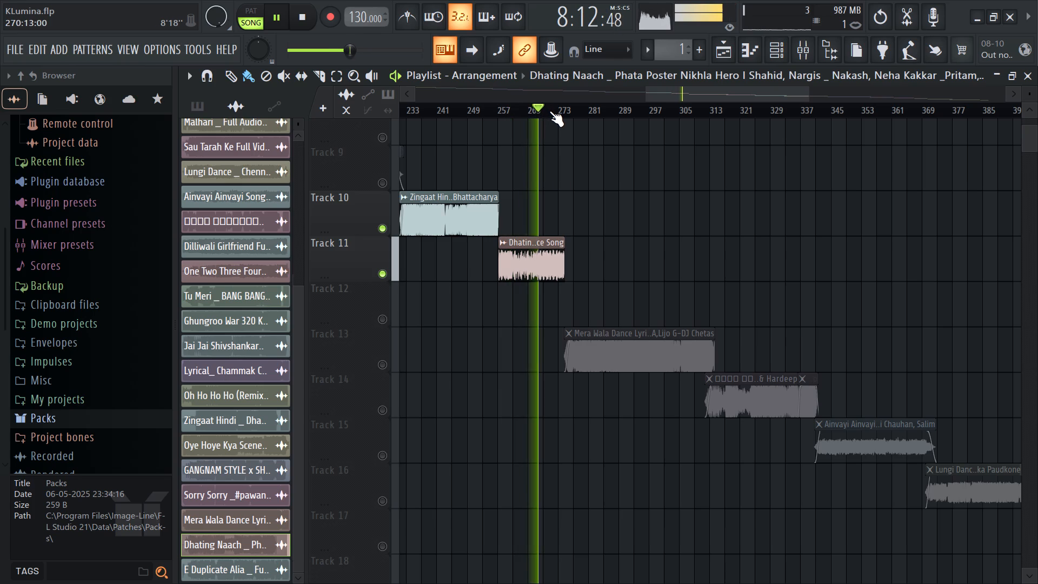
ctrl+scroll(569, 314, up, 10)
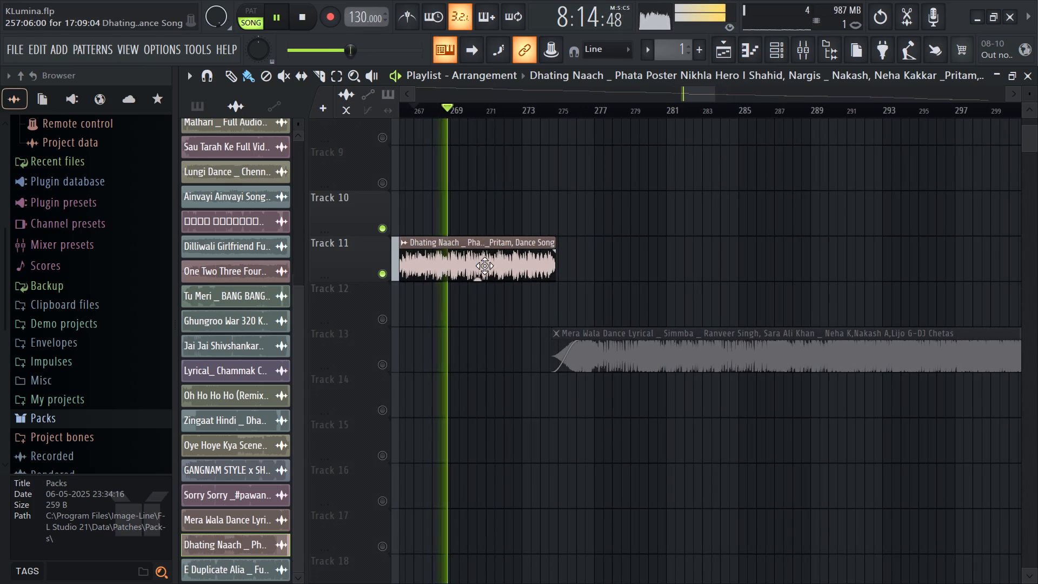
ctrl+scroll(480, 268, up, 6)
click(477, 106)
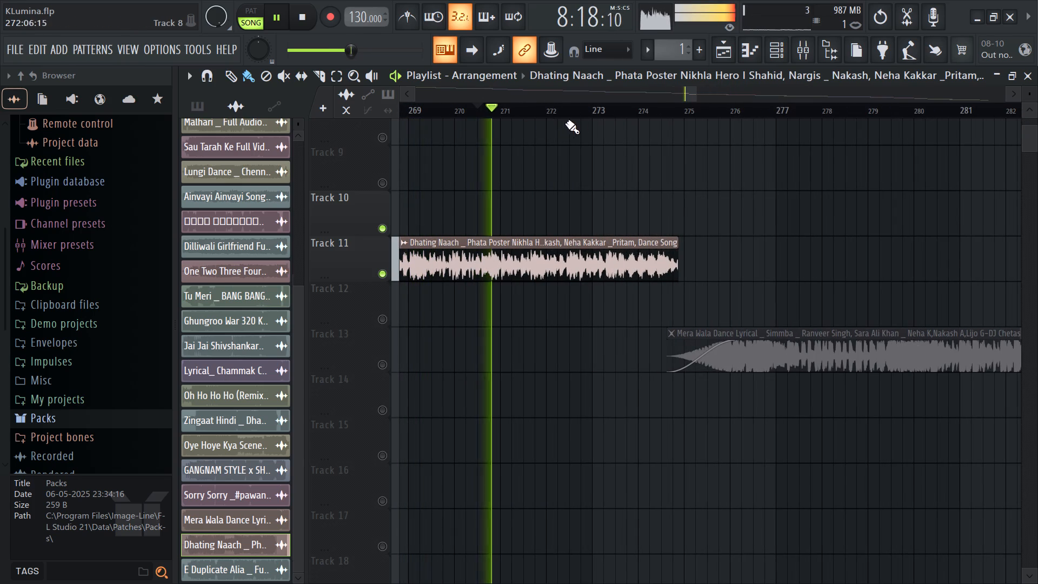
Extend the end of the Dhating Naach clip to about bar 279:15 and play from around bars 275 and 278.
drag(675, 238, 764, 287)
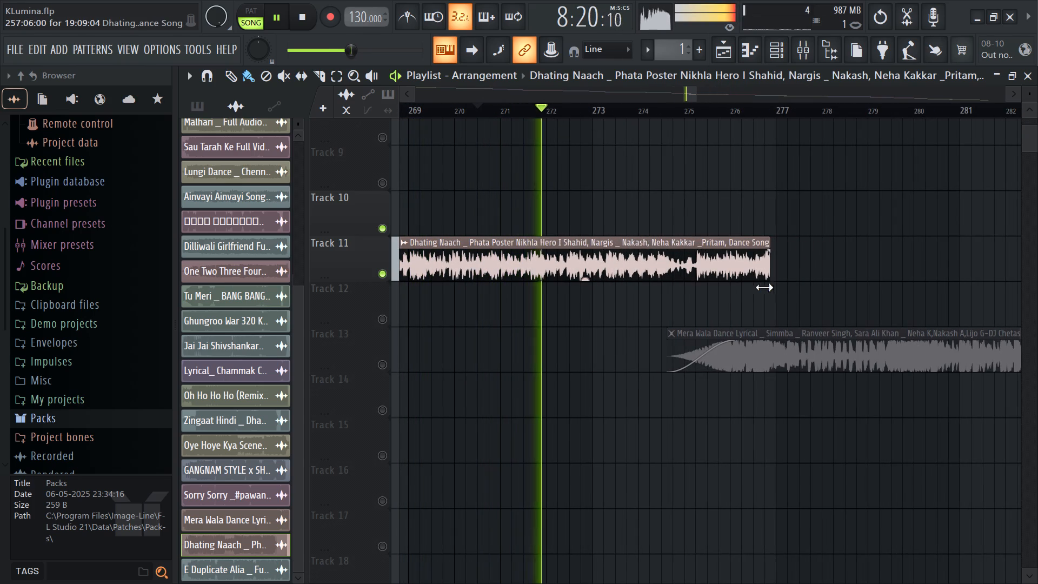
drag(764, 287, 904, 287)
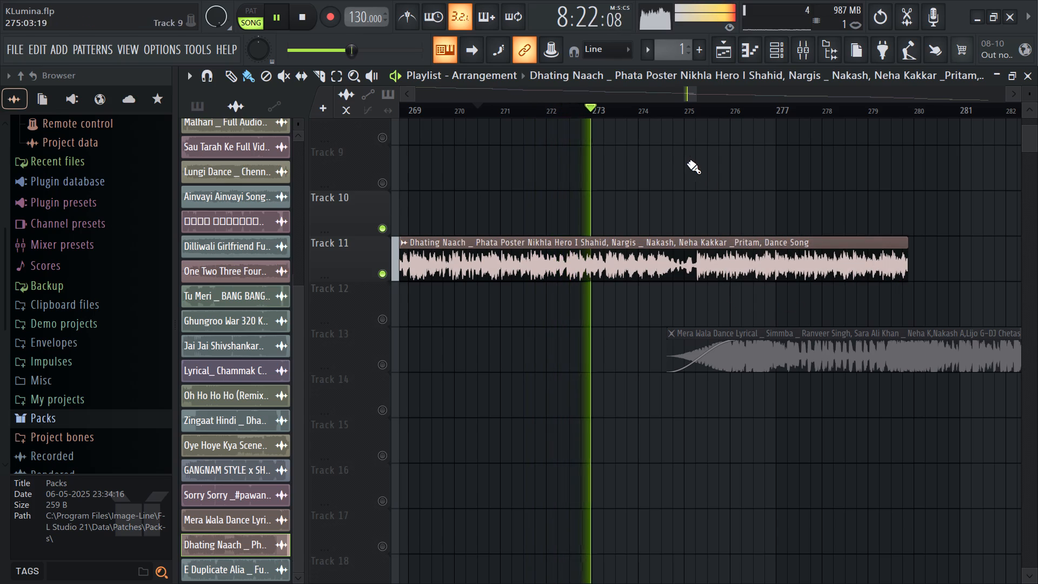
click(696, 104)
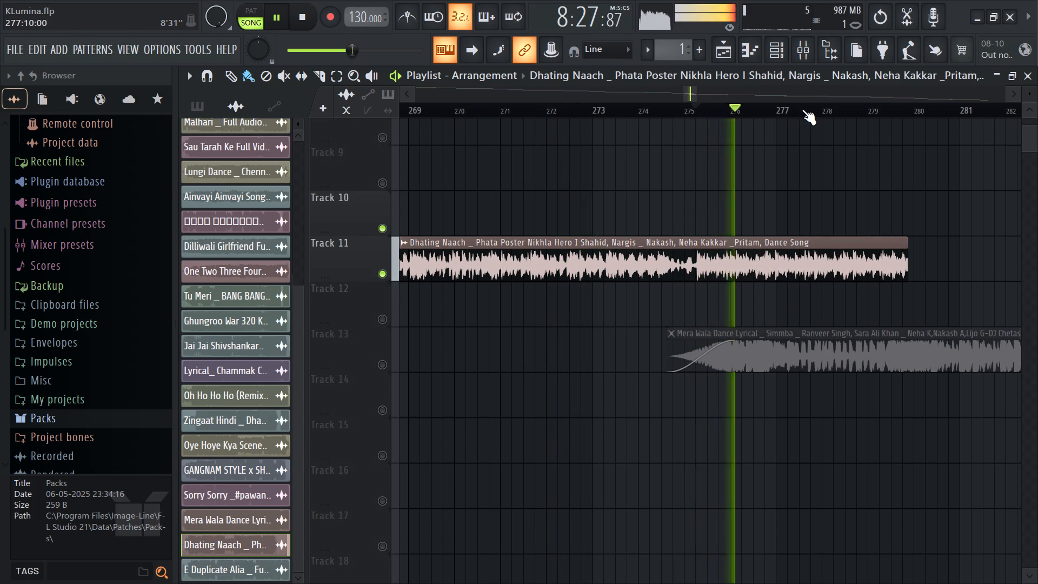
click(829, 111)
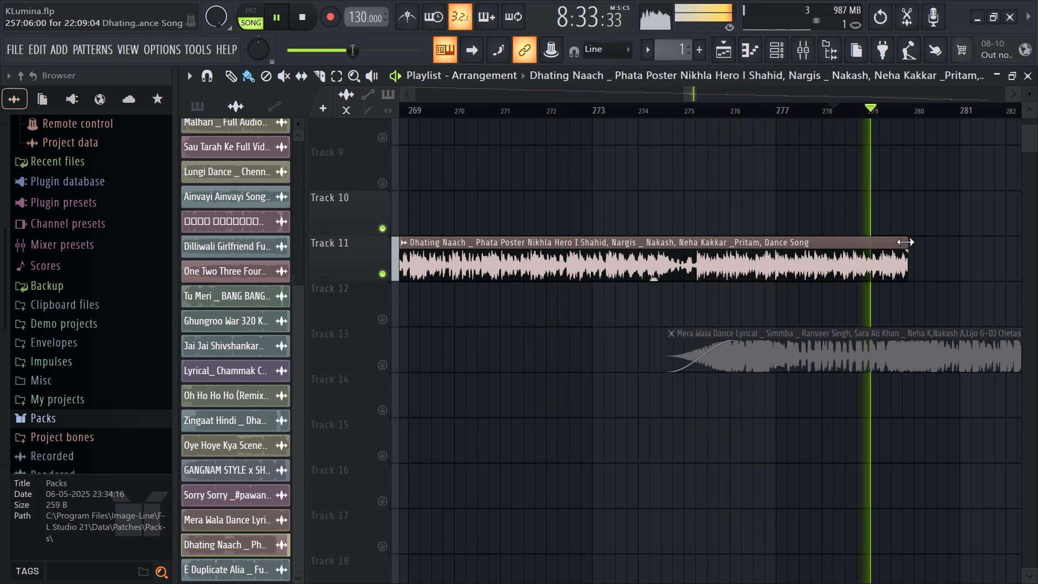
Extend the Dhating Naach clip's end to about bar 283:13, where the phrase dies down, and add a short fade-out.
drag(905, 241, 1037, 249)
ctrl+scroll(647, 259, down, 5)
ctrl+scroll(917, 274, up, 5)
ctrl+scroll(697, 312, up, 5)
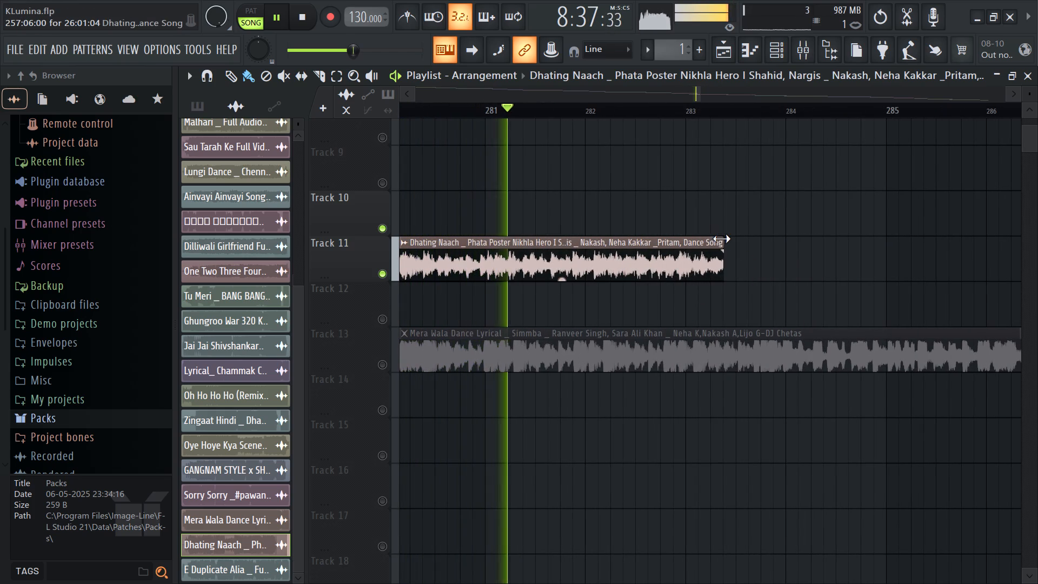
drag(721, 239, 847, 251)
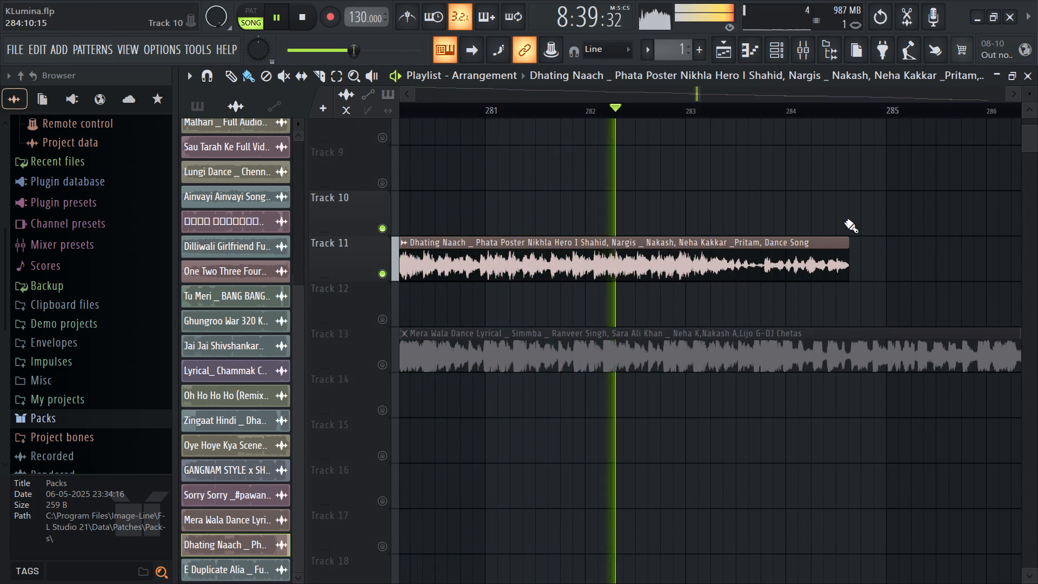
drag(847, 246, 765, 290)
key(space)
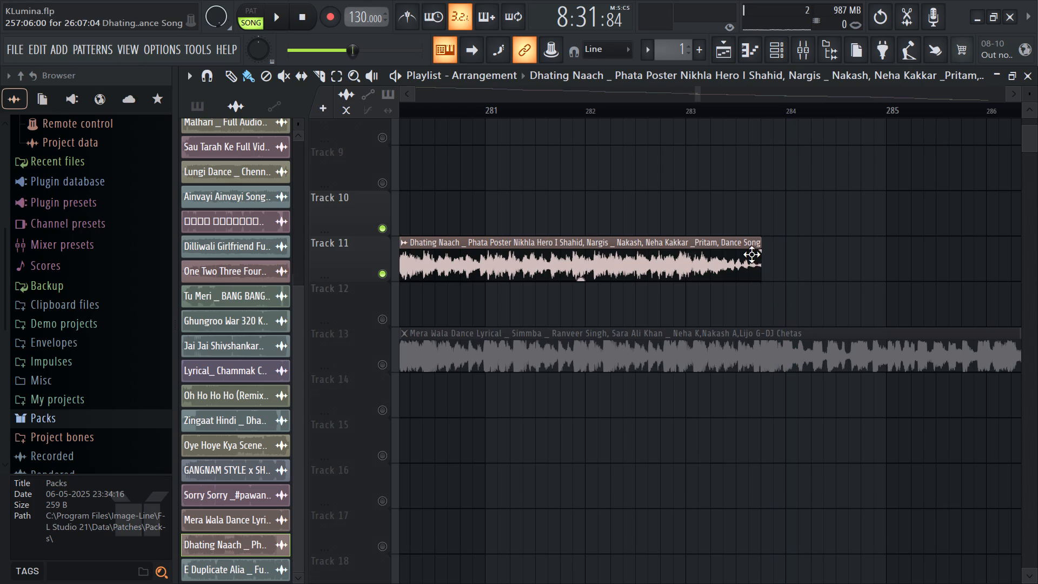
drag(758, 254, 748, 264)
Select every clip from Mera Wala Dance onward and move the group up one track, starting at 283:11 on Track 12.
ctrl+scroll(674, 367, down, 10)
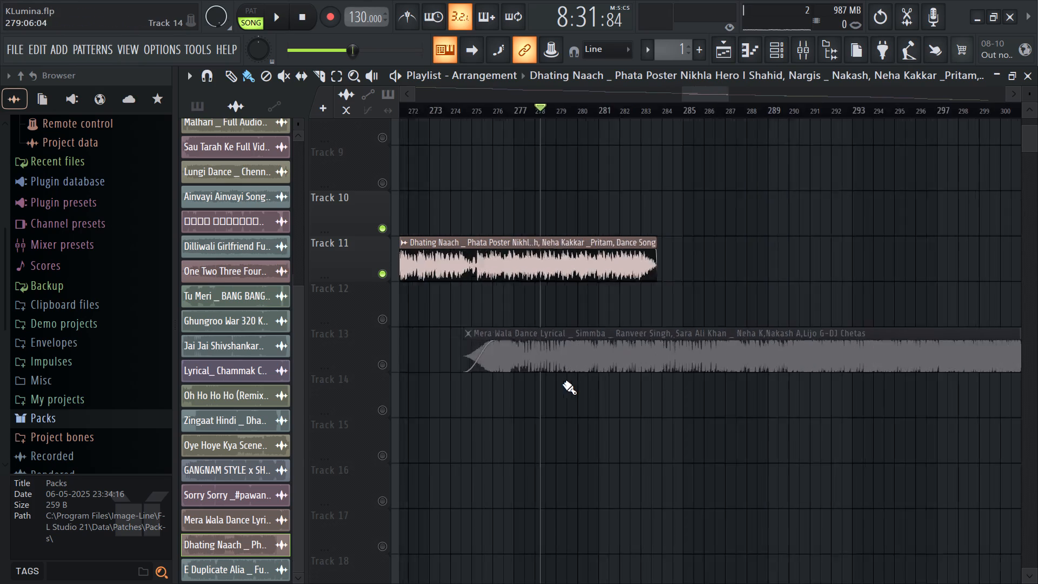
ctrl+scroll(563, 383, down, 16)
ctrl+scroll(517, 412, down, 2)
ctrl+drag(590, 360, 1019, 583)
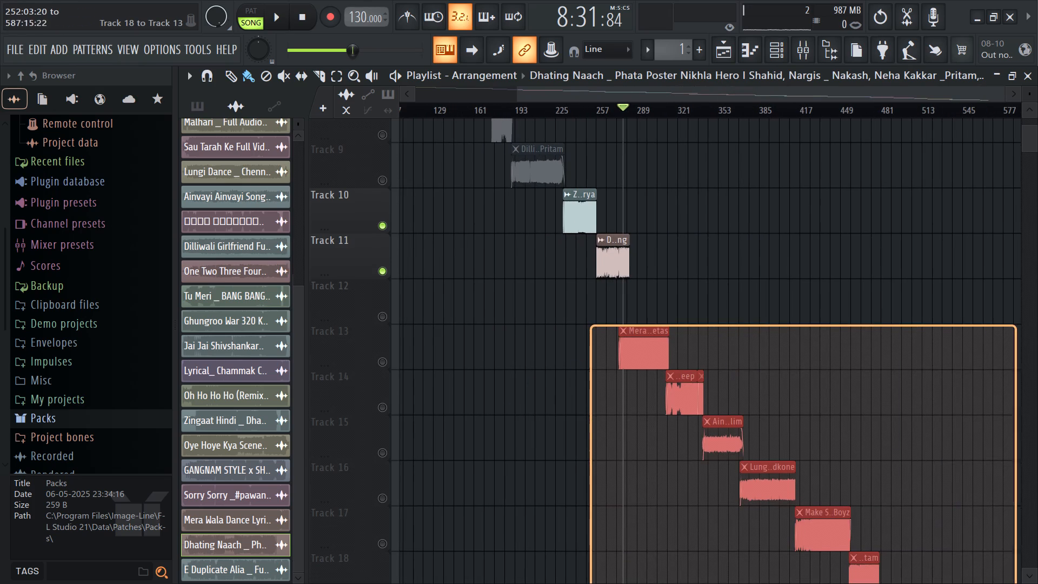
ctrl+drag(1019, 583, 1017, 583)
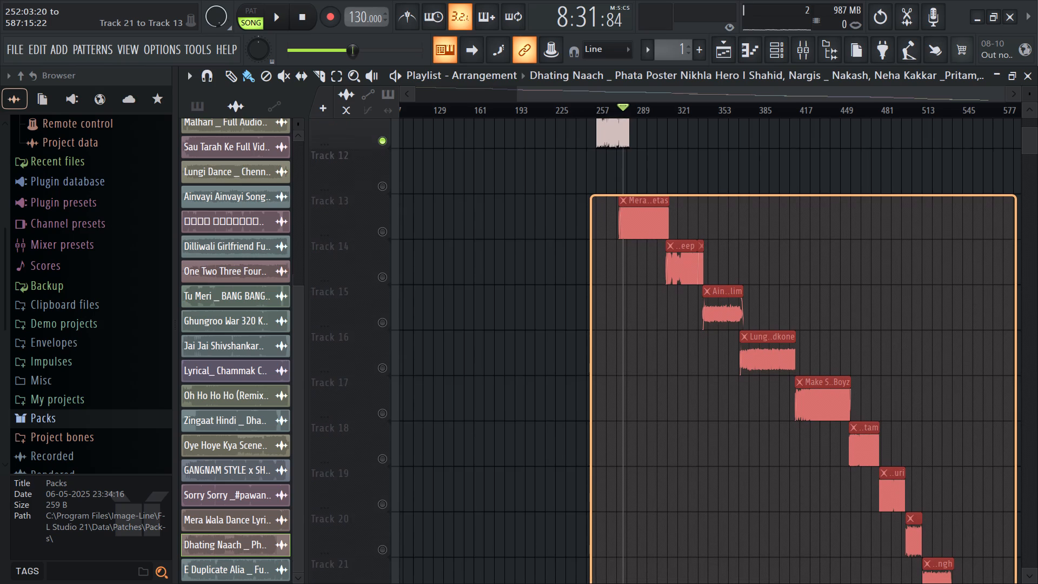
ctrl+drag(1017, 583, 1010, 583)
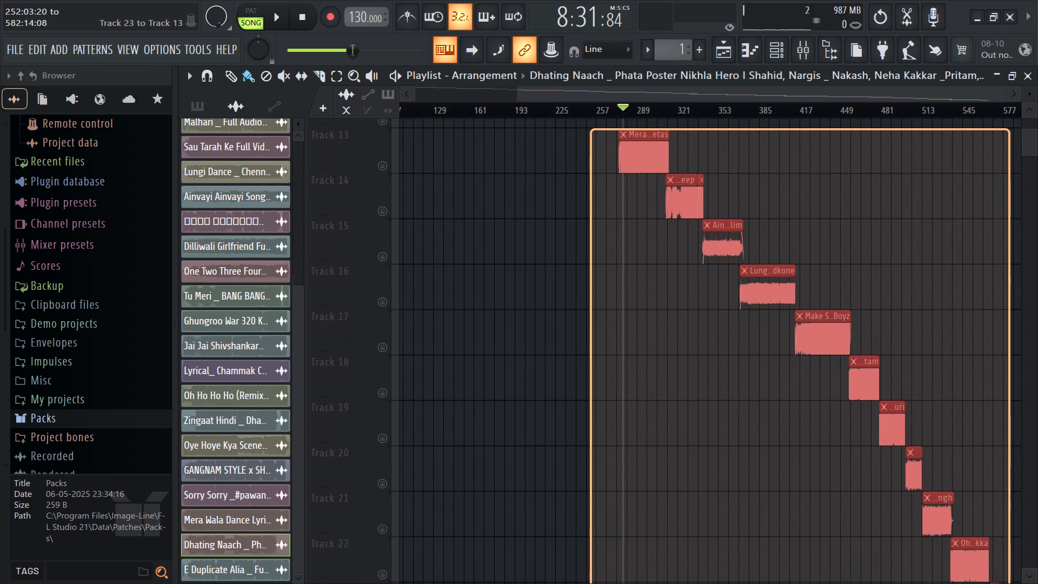
ctrl+drag(1010, 583, 1010, 583)
ctrl+scroll(754, 351, up, 5)
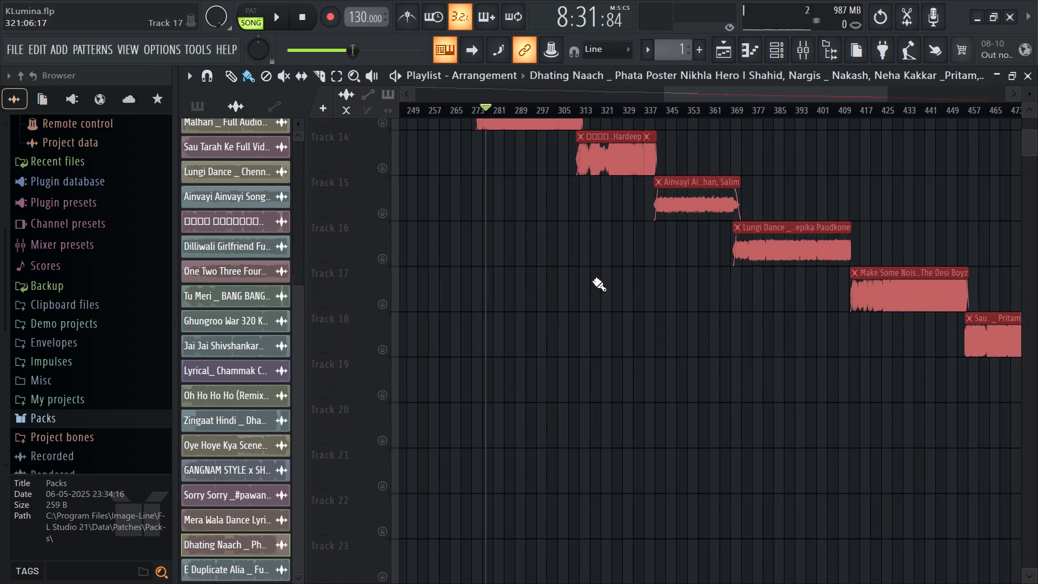
scroll(464, 231, up, 6)
ctrl+scroll(443, 327, up, 12)
drag(670, 393, 806, 311)
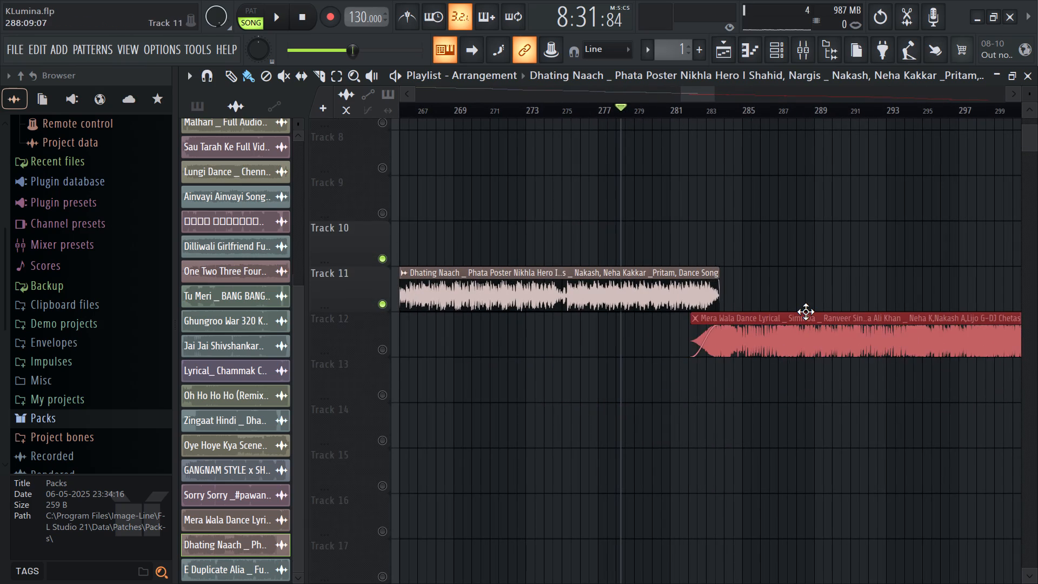
drag(806, 311, 835, 315)
Unmute all tracks and play the transition from Dhating Naach into Mera Wala Dance.
right_click(378, 347)
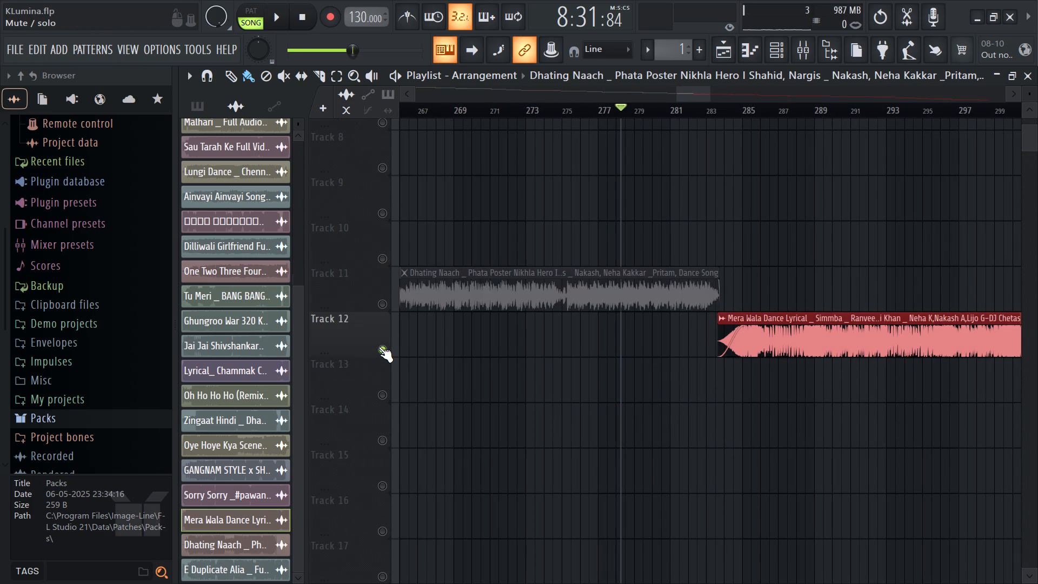
right_click(379, 347)
key(space)
ctrl+scroll(698, 342, up, 8)
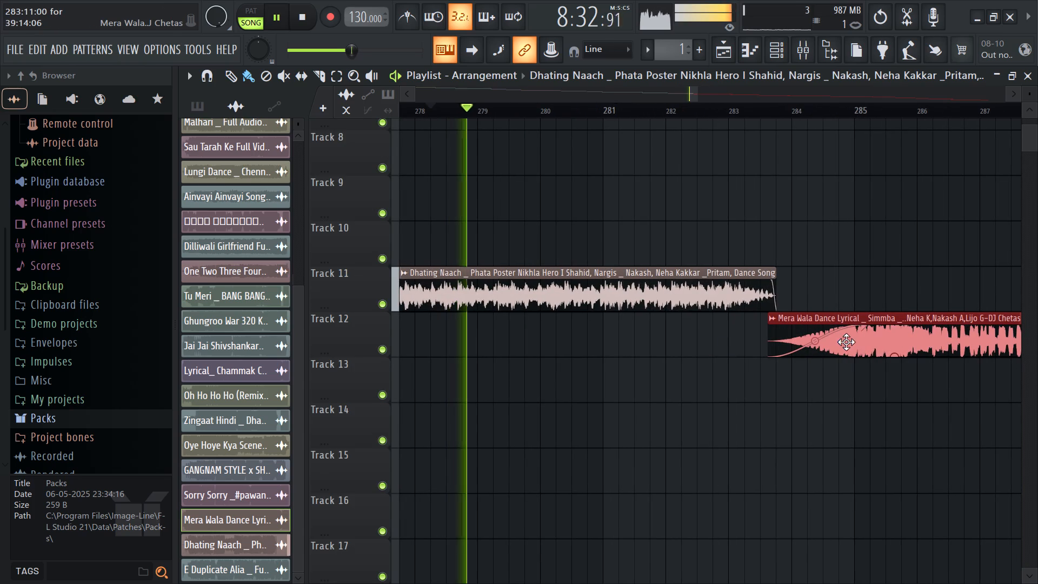
click(888, 348)
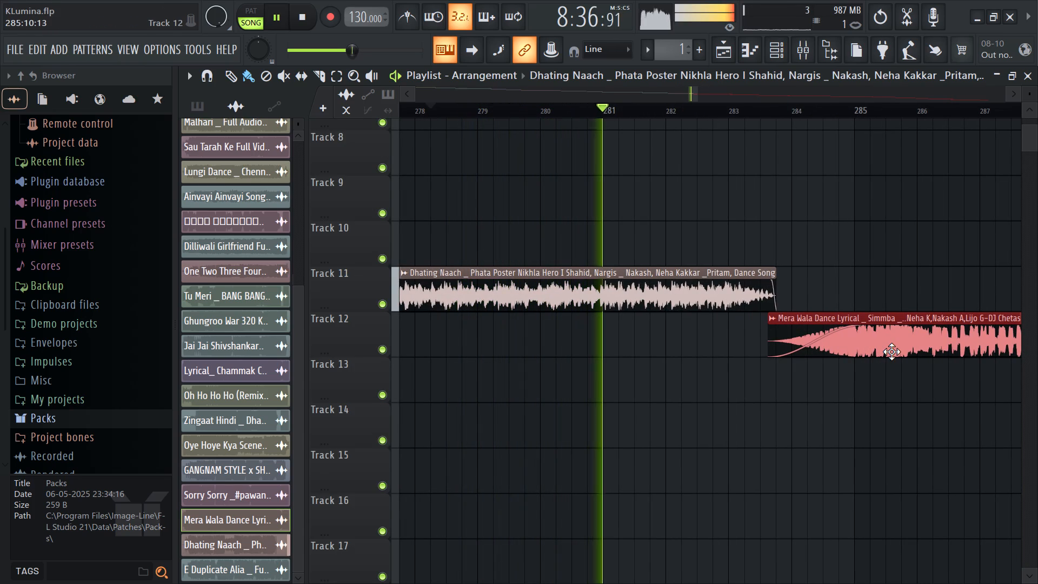
Save the project.
key(ctrl+s)
key(ctrl+s)
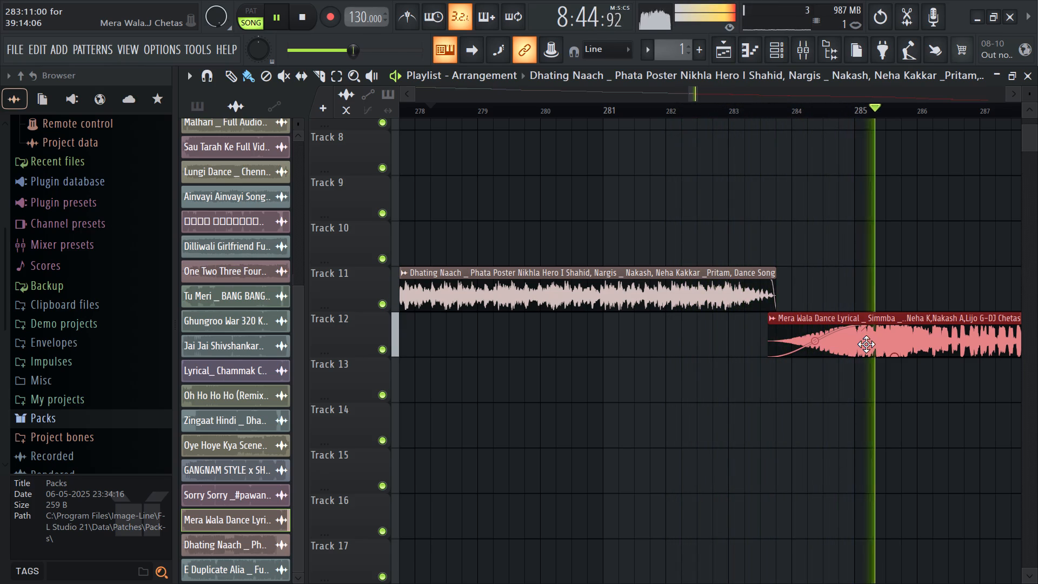
Mute Track 12 and move the selected clips earlier so the Baar Baar Dekho clip on Track 13 starts at 282:05.
key(space)
drag(866, 344, 674, 411)
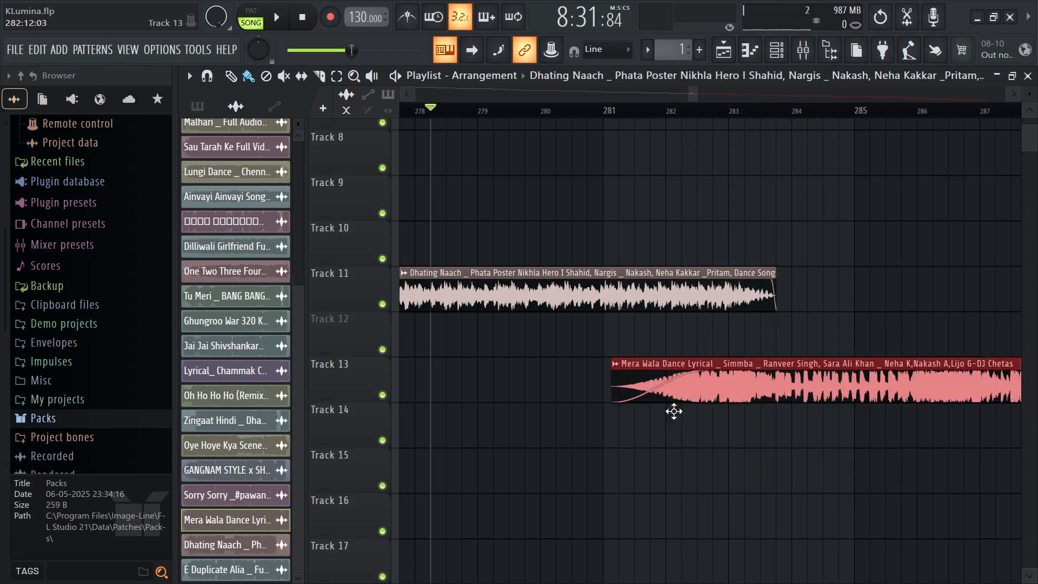
drag(674, 411, 584, 344)
ctrl+scroll(408, 379, down, 3)
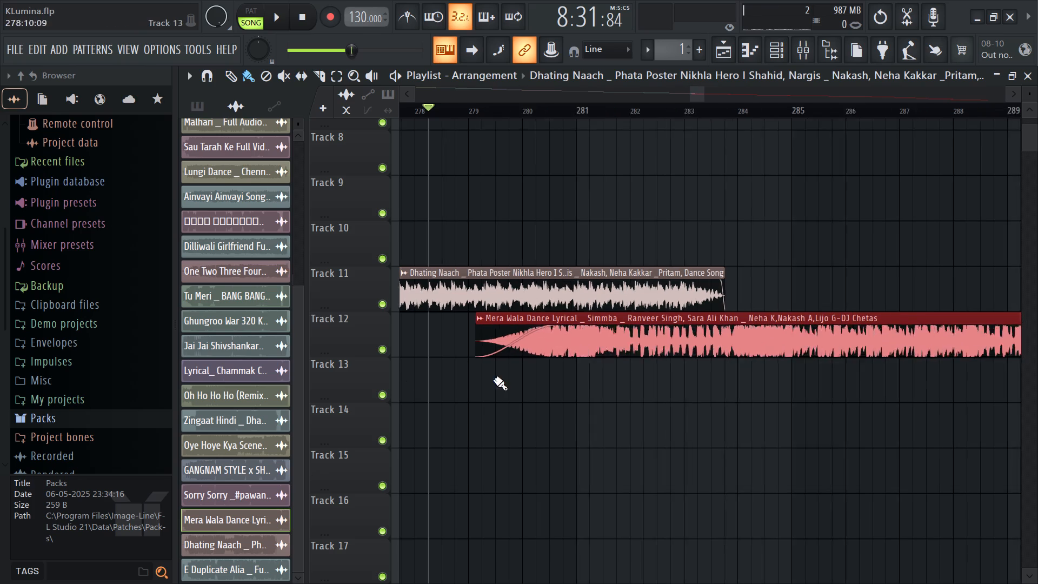
ctrl+scroll(494, 379, down, 12)
ctrl+scroll(592, 380, down, 1)
drag(785, 386, 687, 382)
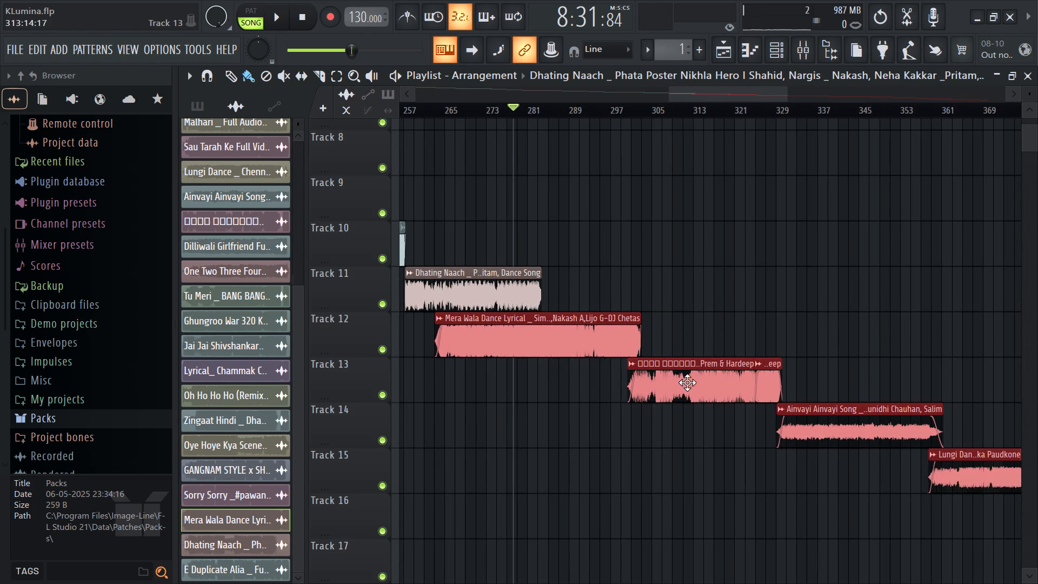
drag(687, 382, 658, 382)
click(377, 345)
drag(623, 381, 593, 376)
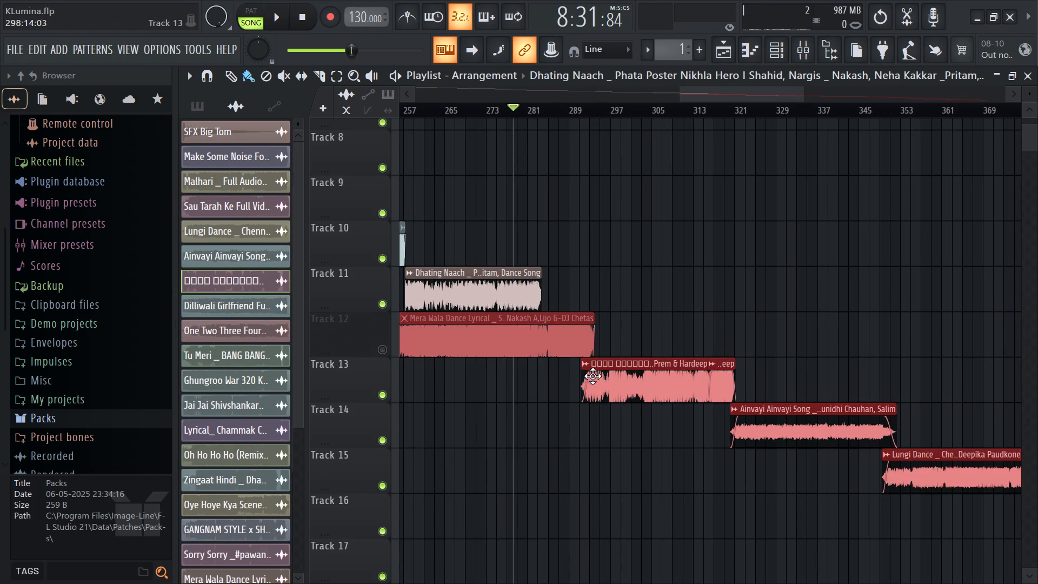
drag(593, 376, 578, 372)
Play the transition from Dhating Naach into the Baar Baar Dekho clip, starting at about bar 282.
key(space)
ctrl+scroll(518, 348, up, 7)
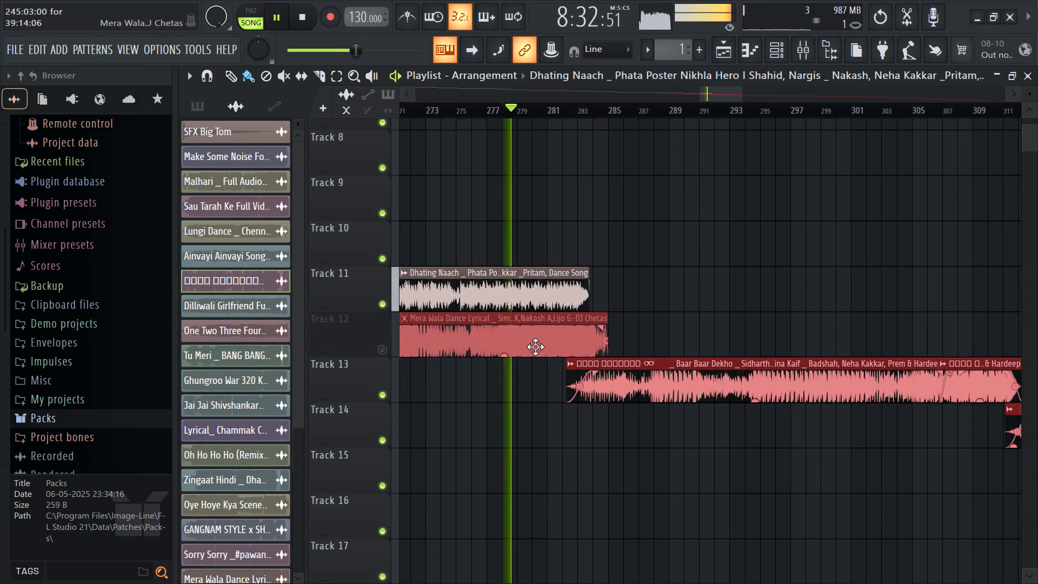
ctrl+scroll(535, 347, up, 6)
ctrl+scroll(580, 357, up, 6)
click(682, 390)
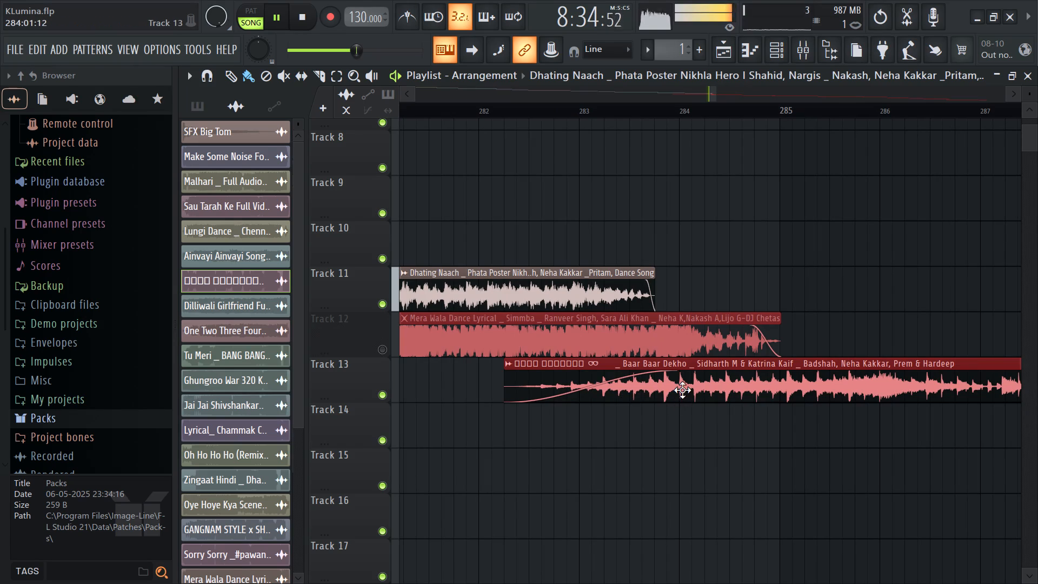
click(502, 107)
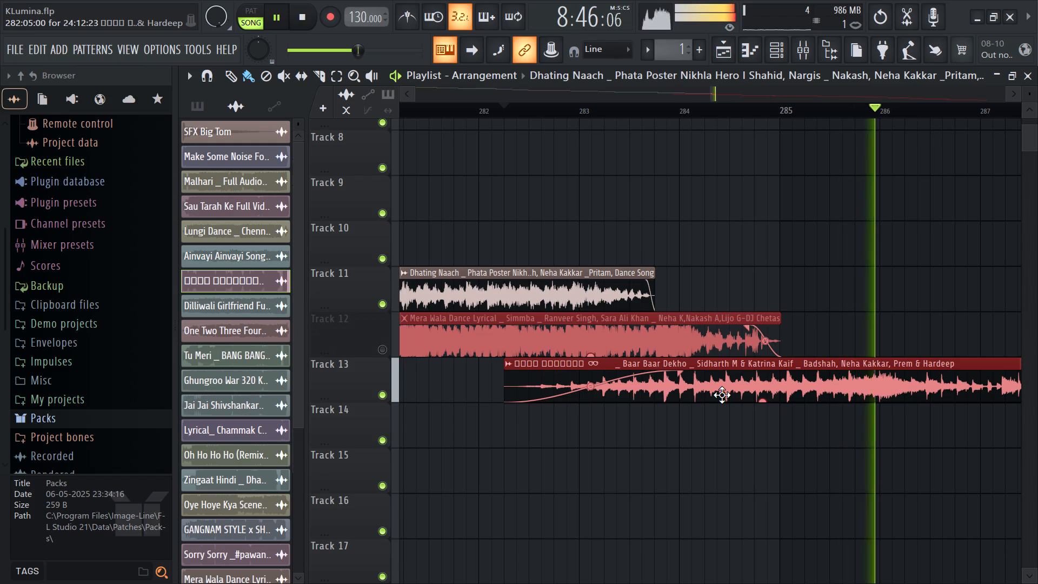
Move the selected clips earlier so the Baar Baar Dekho clip starts at 280:07, and play the transition again.
drag(722, 395, 534, 388)
key(space)
key(space)
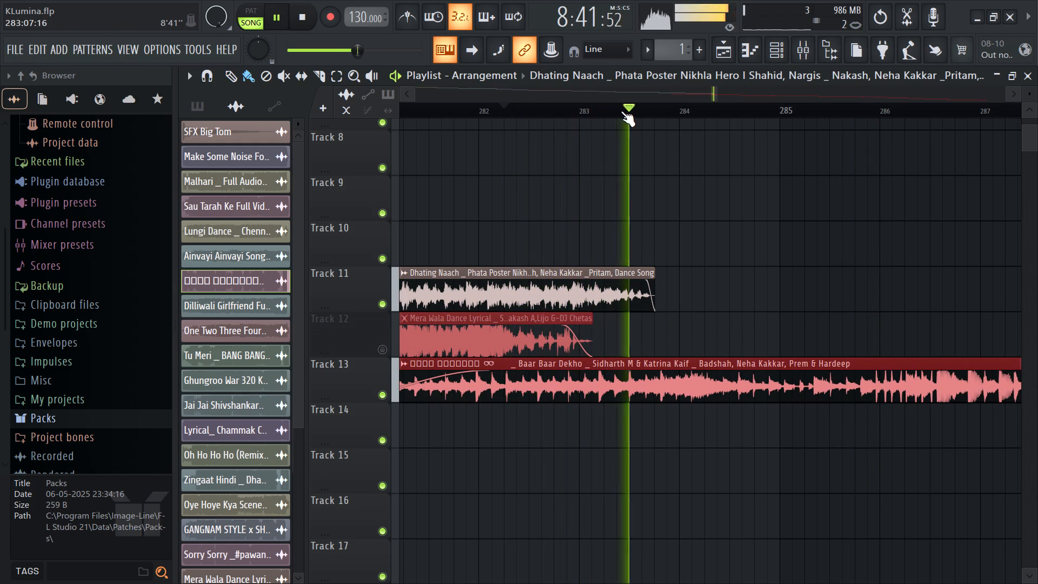
key(space)
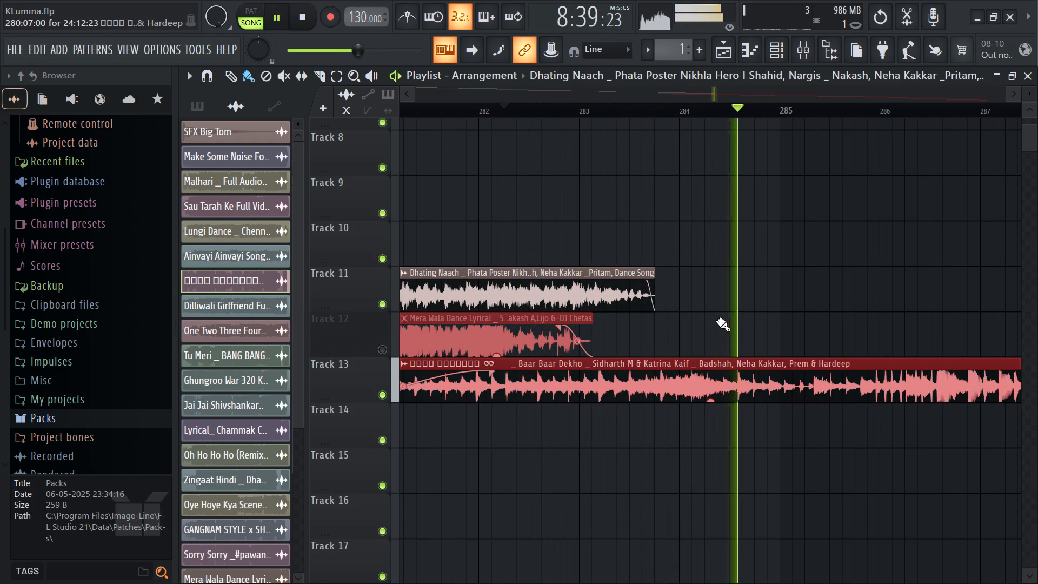
Move the selected clips earlier so the Baar Baar Dekho clip on Track 13 starts at 280:04, playing the transition between adjustments.
key(space)
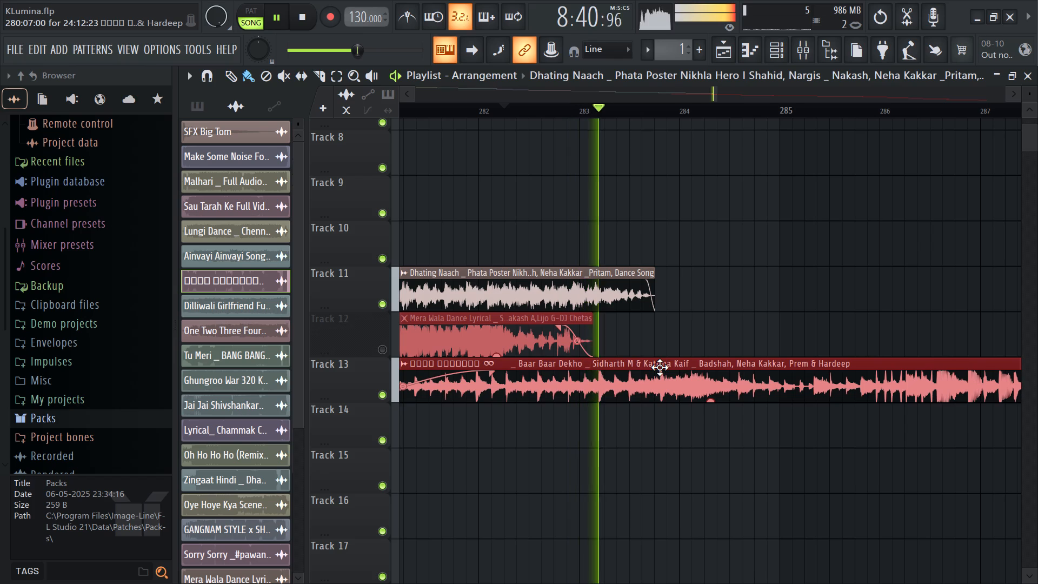
key(space)
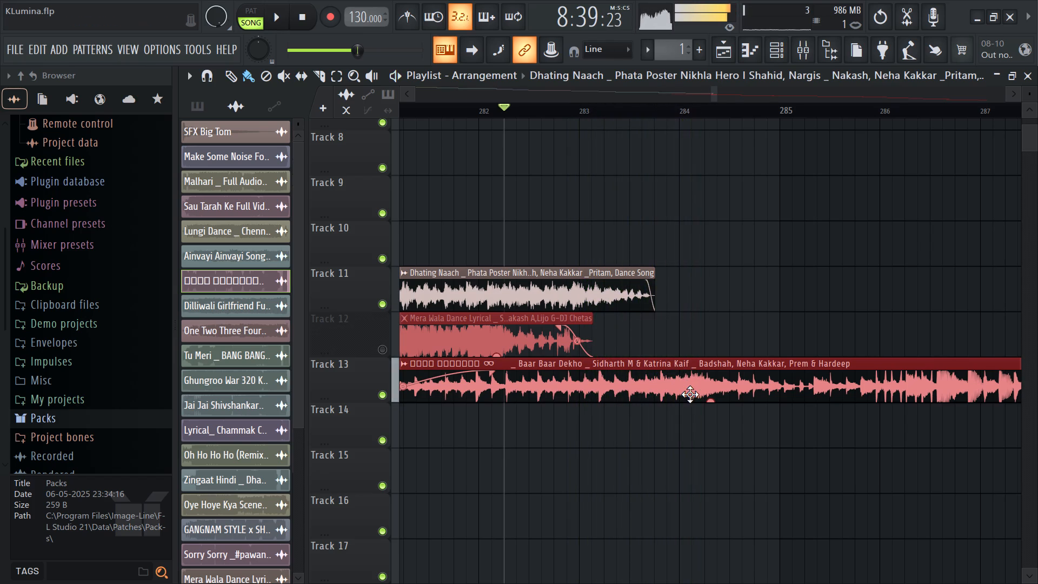
drag(690, 394, 676, 396)
key(space)
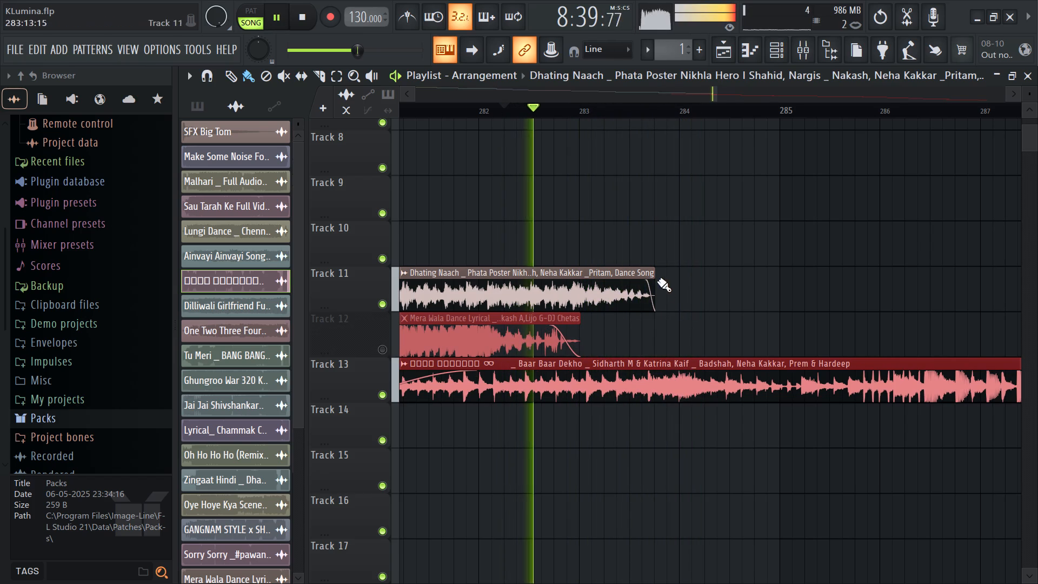
ctrl+scroll(647, 377, up, 7)
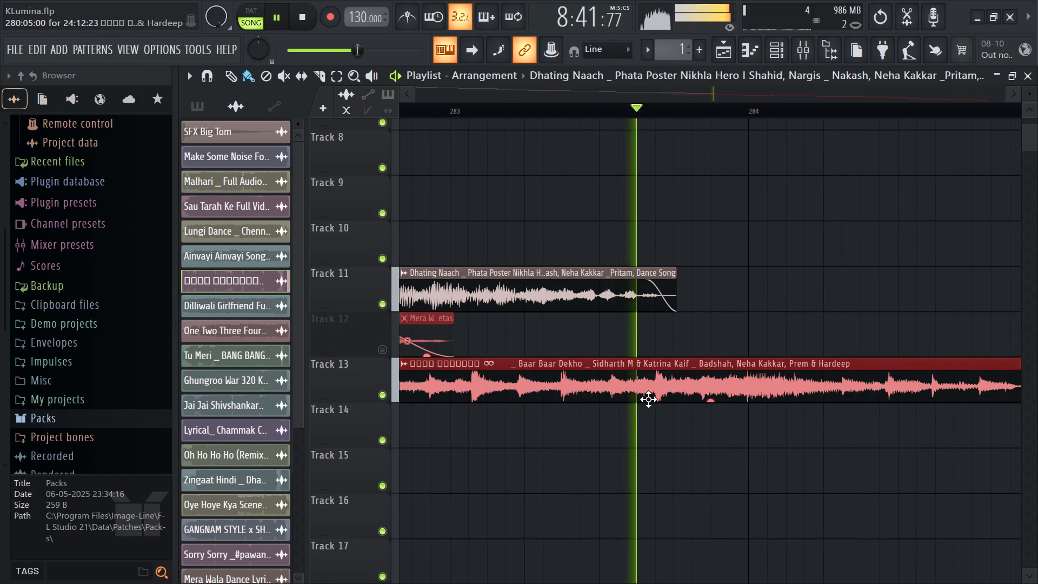
key(space)
drag(745, 383, 739, 384)
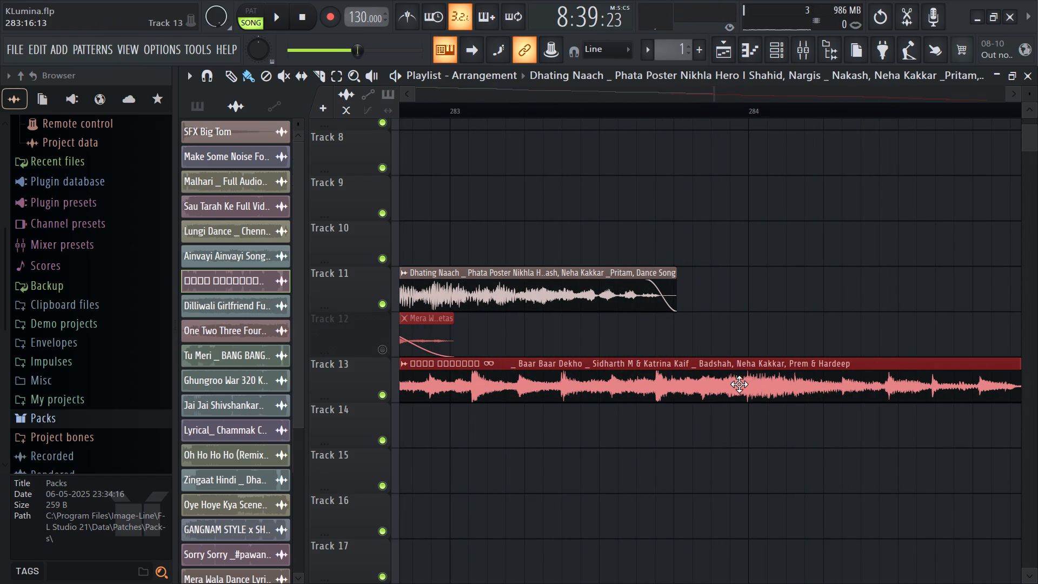
drag(739, 384, 731, 385)
key(space)
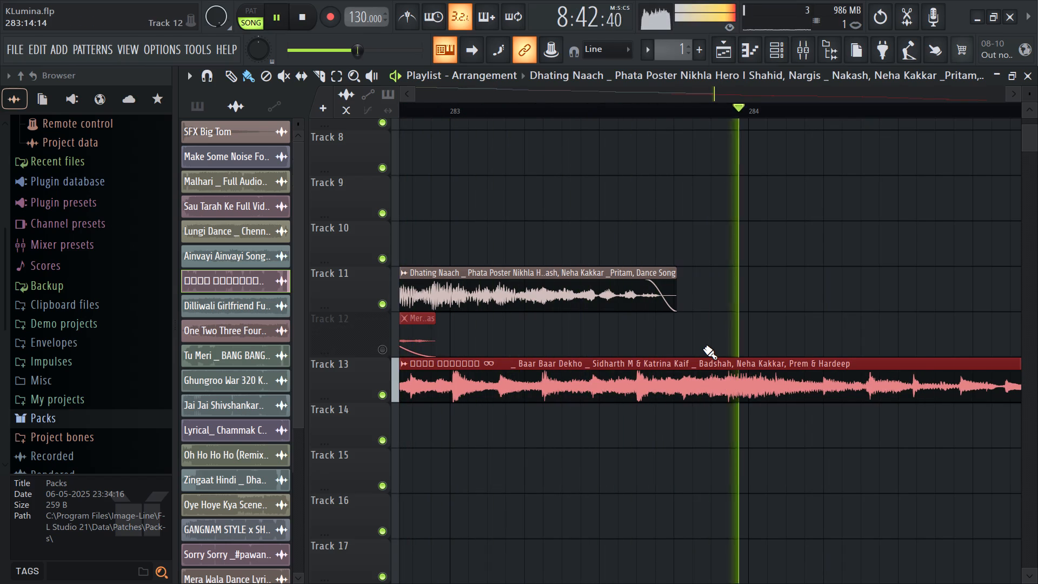
Deselect the clips and move the muted Mera Wala Dance clip later along Track 12, to about bar 315.
ctrl+scroll(694, 356, down, 20)
ctrl+scroll(636, 391, down, 6)
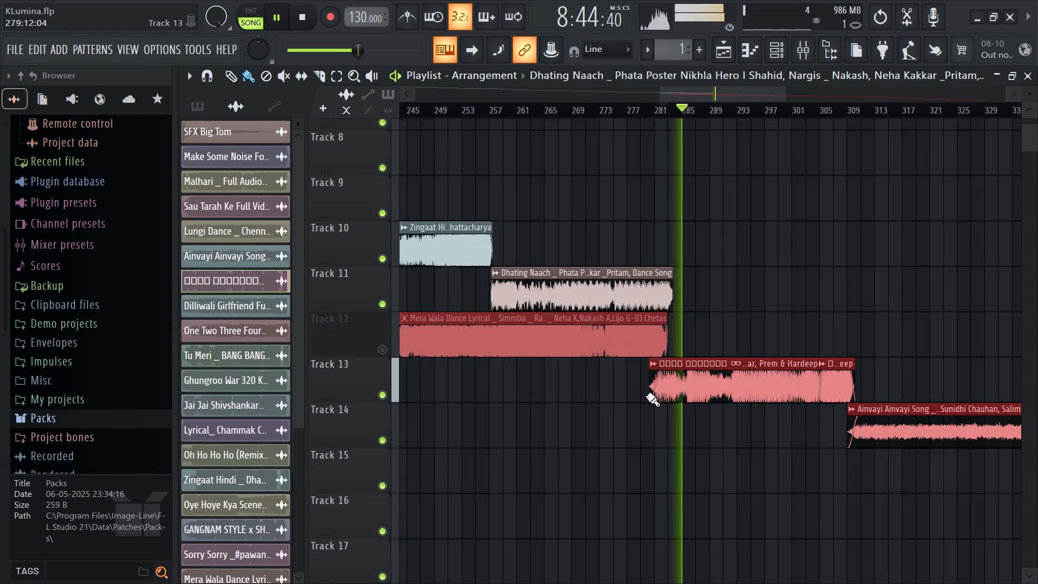
click(787, 286)
right_click(813, 284)
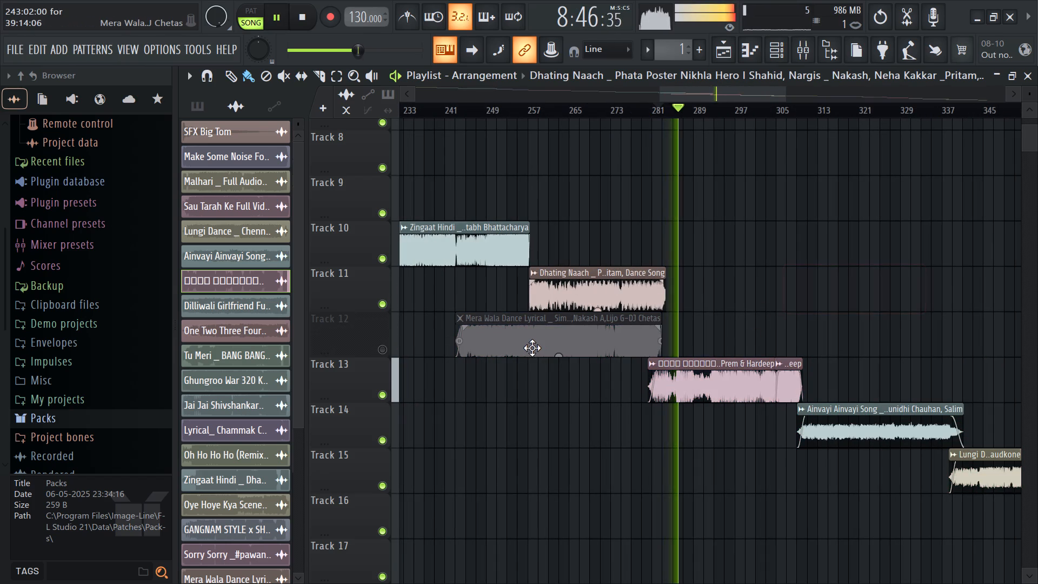
drag(532, 347, 915, 305)
Play the transition from Dhating Naach into the Baar Baar Dekho clip, starting at about bar 279.
ctrl+scroll(653, 379, up, 12)
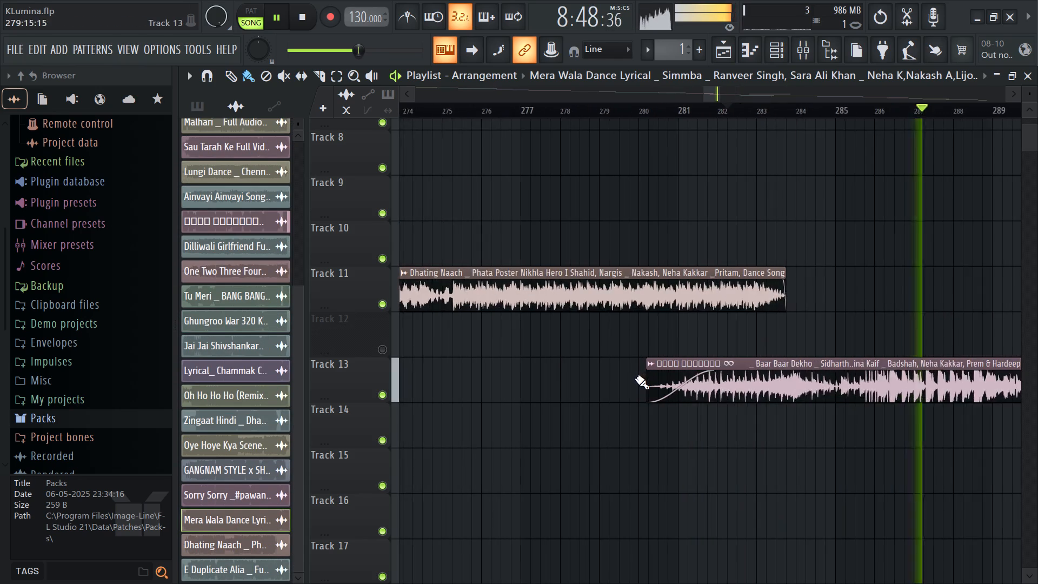
ctrl+scroll(635, 378, up, 2)
key(space)
key(space)
key(space)
key(space)
click(615, 113)
key(space)
key(space)
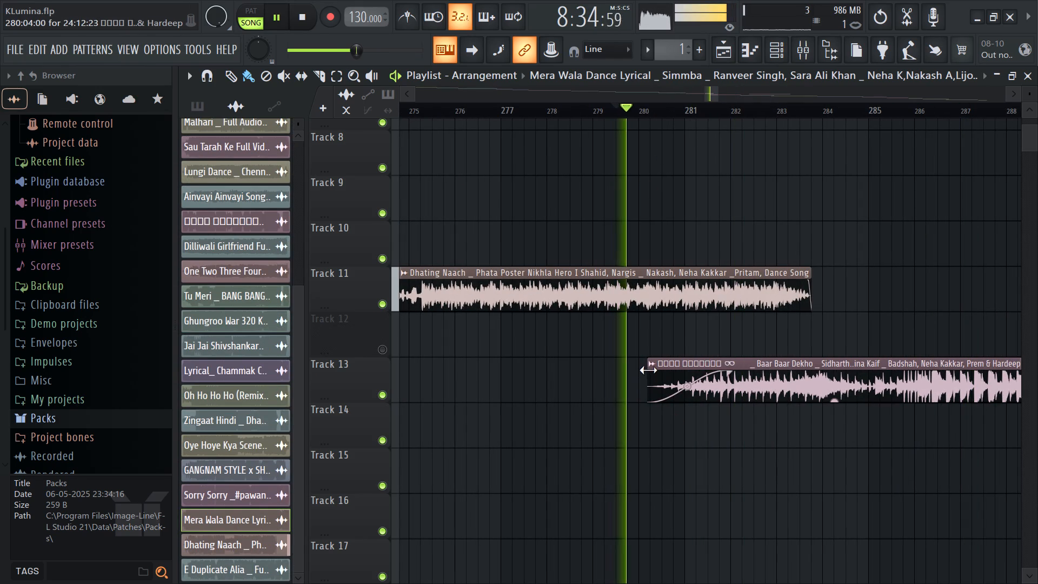
Trim the start of the Baar Baar Dekho clip to 281:12 and lower its fade-in curve so it rises more slowly.
drag(646, 361, 717, 373)
ctrl+scroll(743, 401, up, 5)
drag(777, 386, 796, 388)
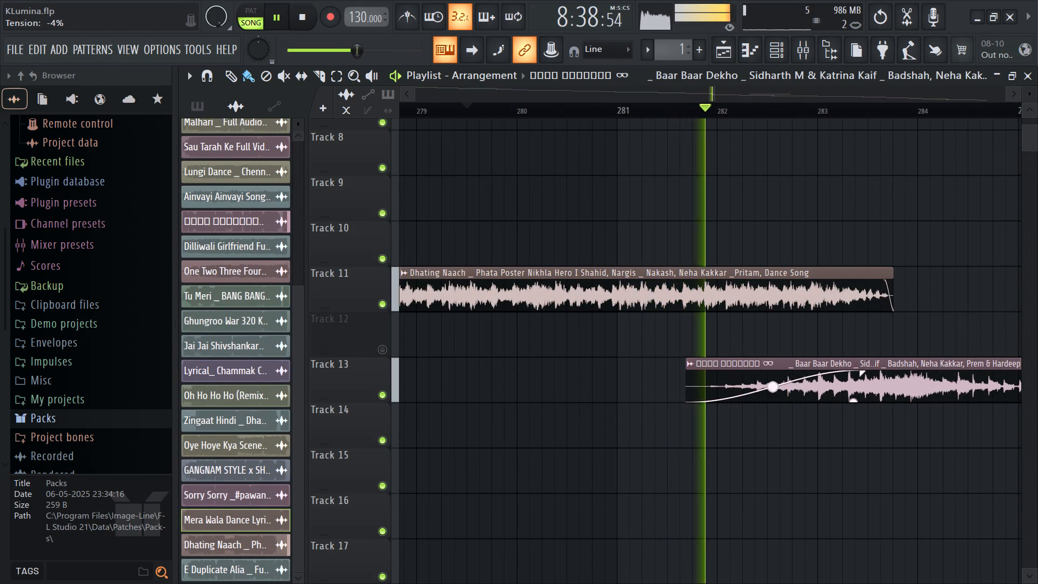
drag(796, 388, 859, 397)
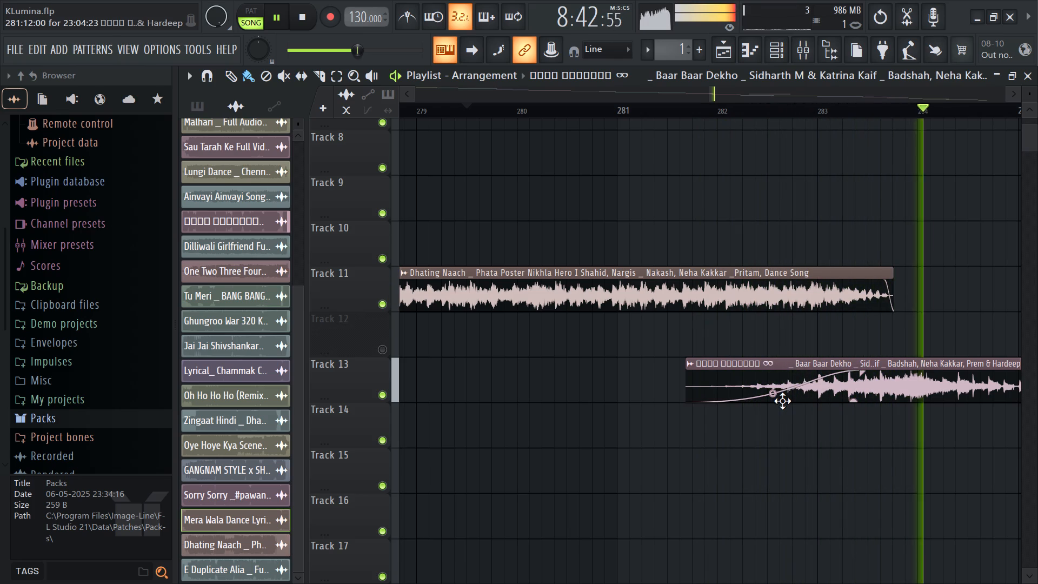
Move the Mera Wala Dance clip out of Track 12 onto empty space in Track 10, starting at 471:02.
ctrl+scroll(675, 302, down, 20)
ctrl+scroll(675, 302, down, 3)
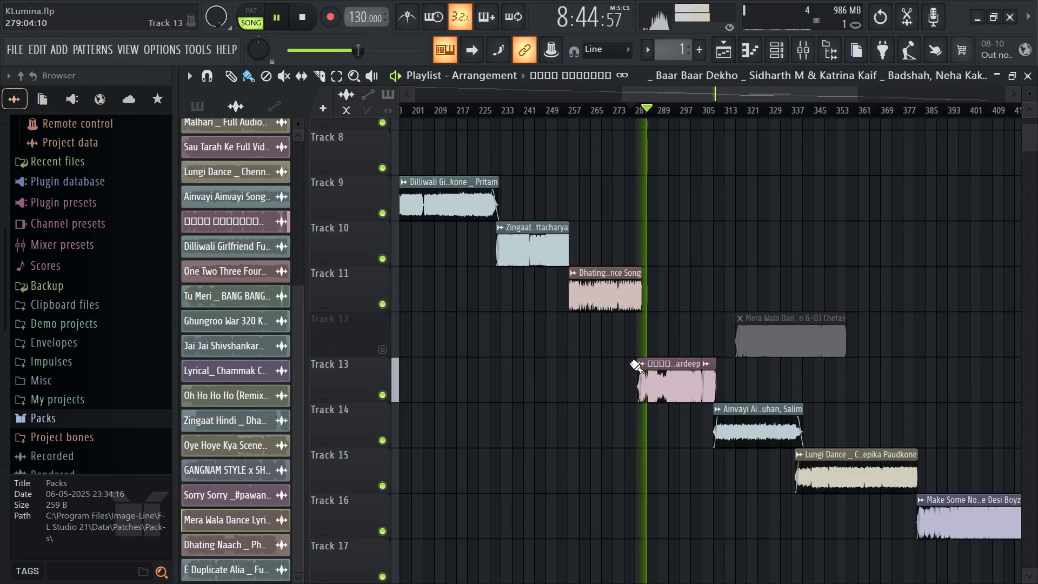
ctrl+scroll(631, 375, down, 5)
drag(744, 336, 941, 236)
Select the clips on Tracks 13 to 22, from Baar Baar Dekho onward, move them up one track, and unmute Track 12.
ctrl+scroll(720, 361, down, 3)
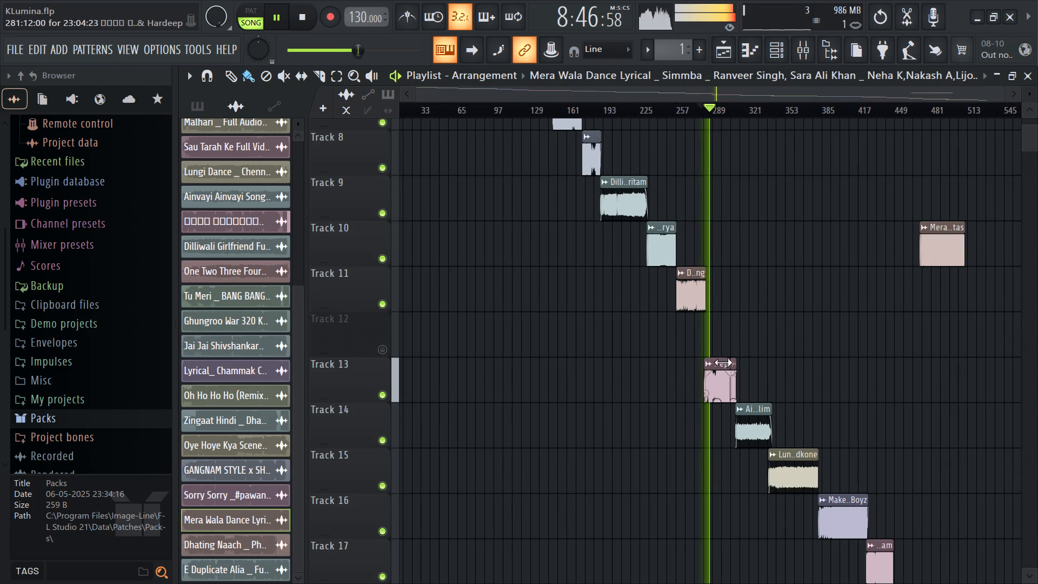
ctrl+scroll(723, 362, down, 2)
ctrl+drag(694, 375, 1036, 583)
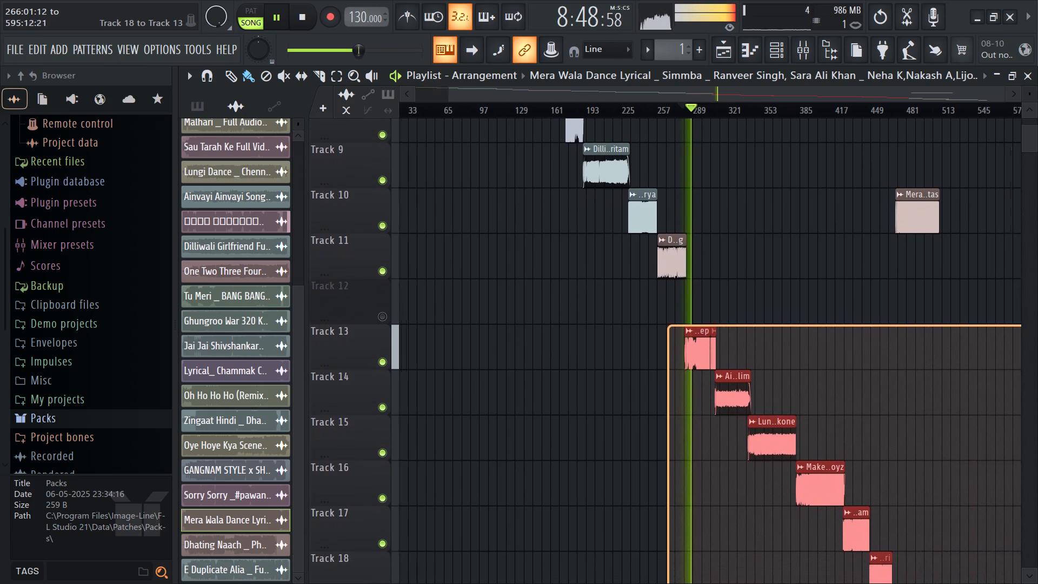
ctrl+drag(1036, 583, 936, 583)
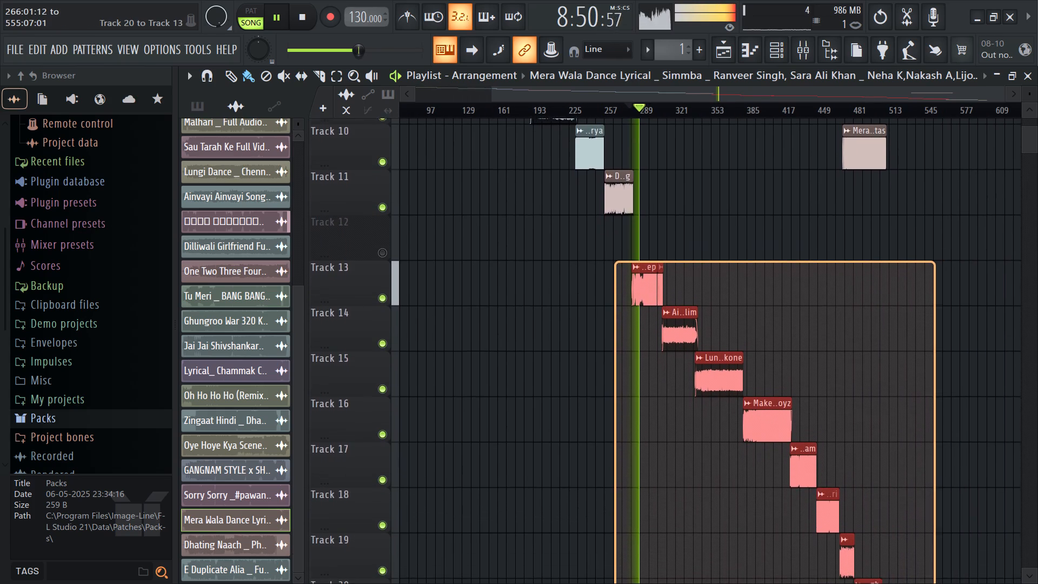
ctrl+drag(936, 583, 939, 583)
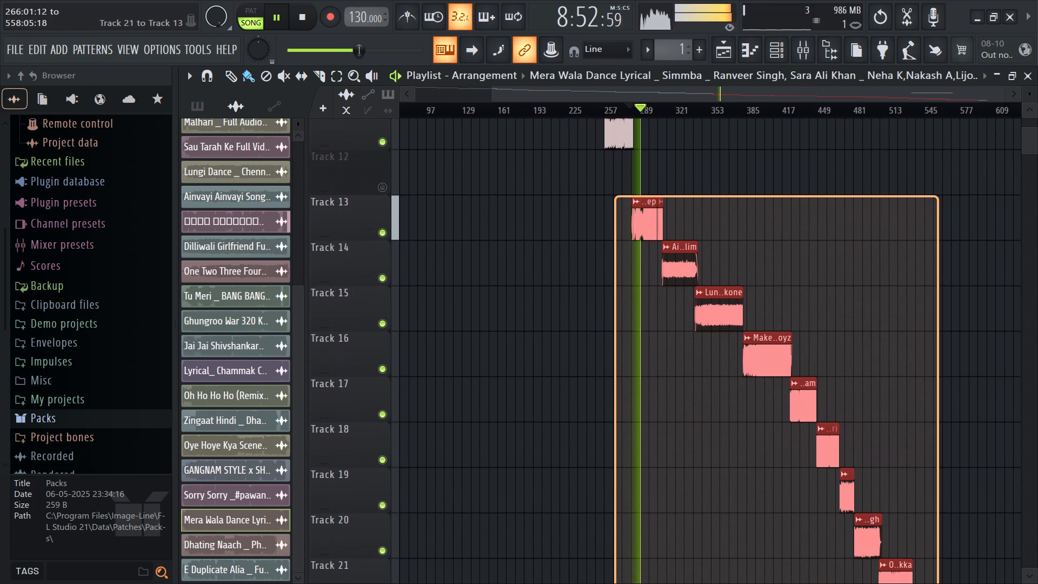
ctrl+drag(939, 583, 959, 583)
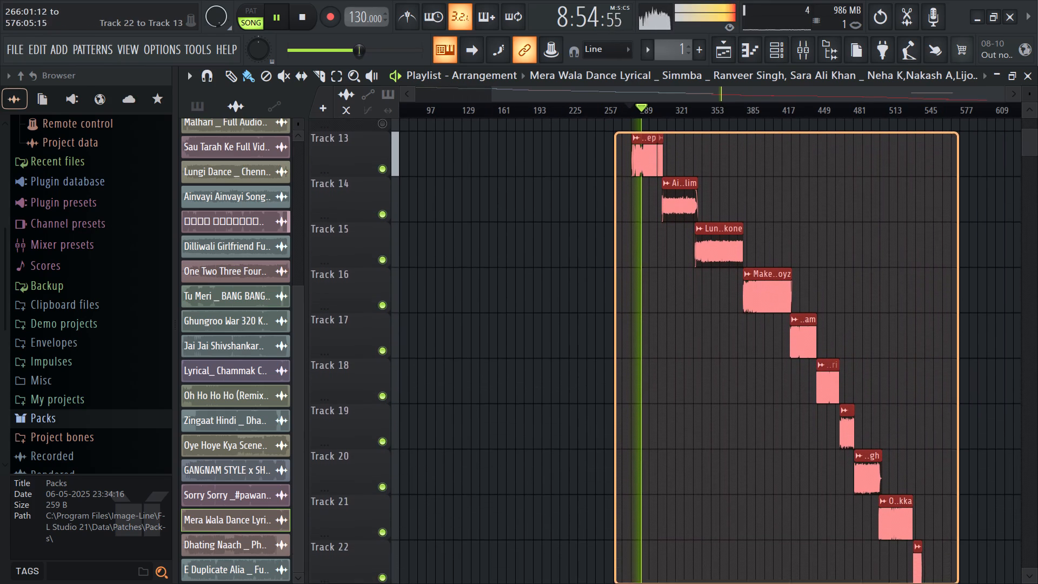
ctrl+drag(959, 583, 961, 581)
ctrl+scroll(628, 229, up, 6)
ctrl+scroll(786, 215, up, 7)
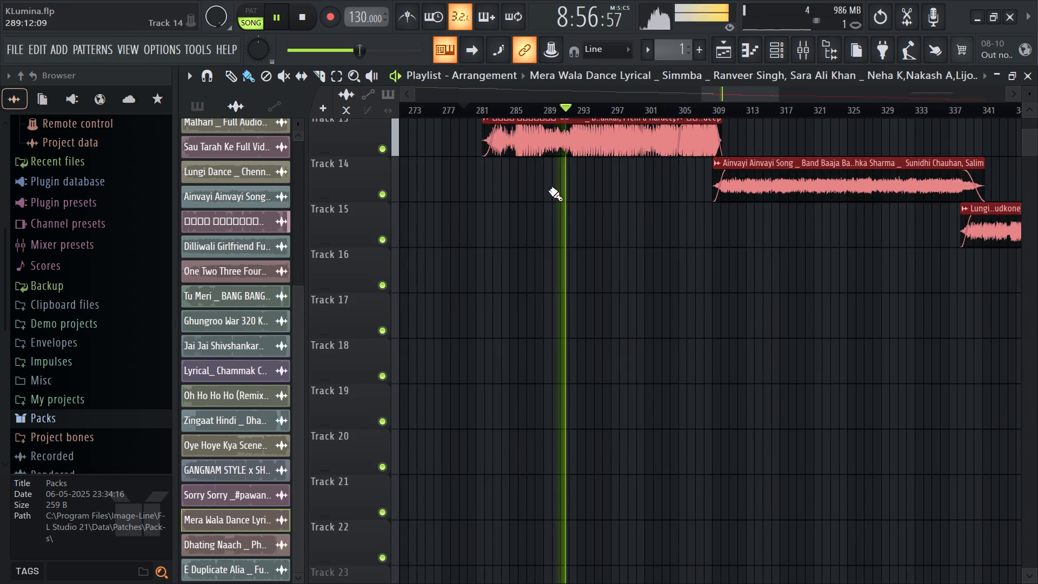
scroll(456, 175, up, 4)
ctrl+scroll(468, 314, up, 14)
ctrl+scroll(538, 297, up, 7)
ctrl+scroll(494, 328, up, 2)
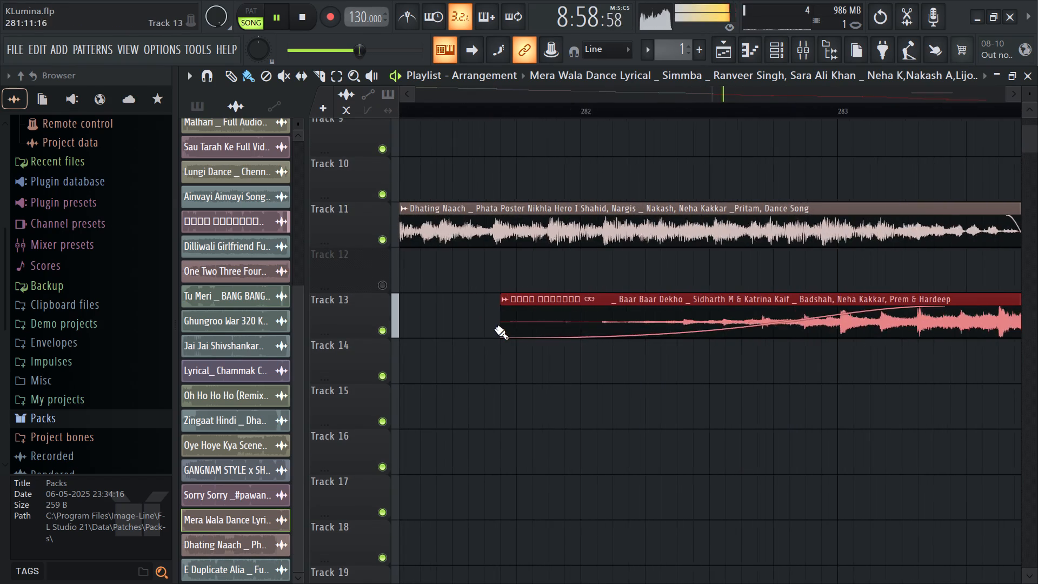
ctrl+scroll(495, 328, up, 12)
drag(520, 322, 522, 262)
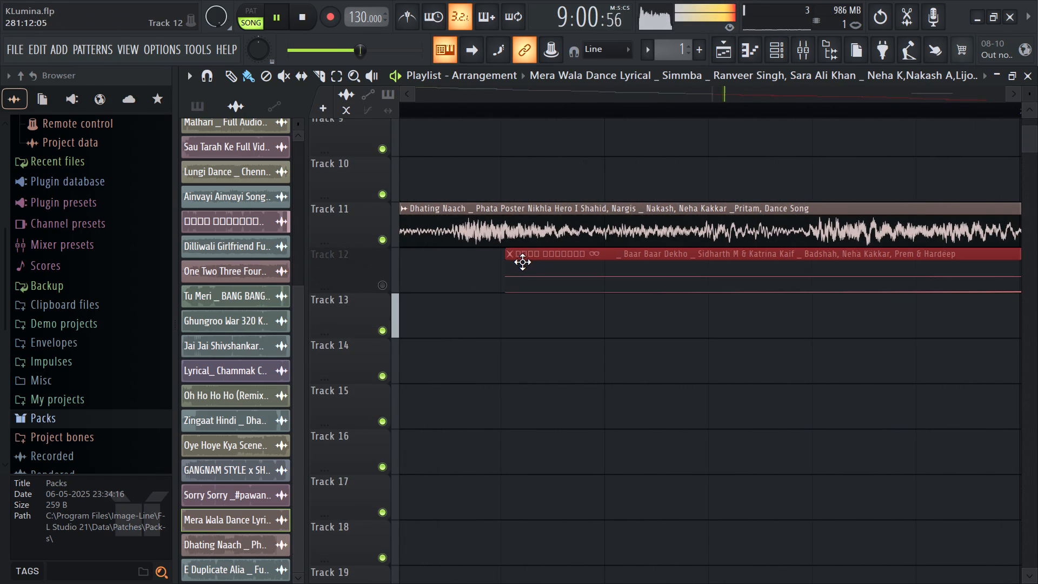
drag(522, 262, 520, 262)
click(382, 282)
Play the transition from the Baar Baar Dekho clip into Ainvayi Ainvayi, starting at about bar 308.
ctrl+scroll(512, 275, down, 7)
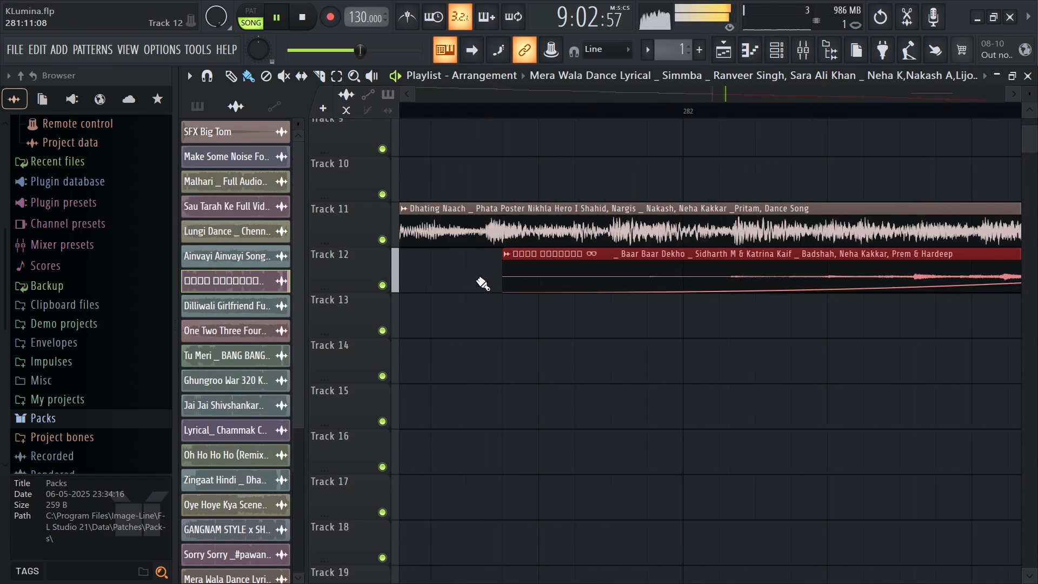
ctrl+scroll(476, 280, down, 9)
ctrl+scroll(425, 260, down, 20)
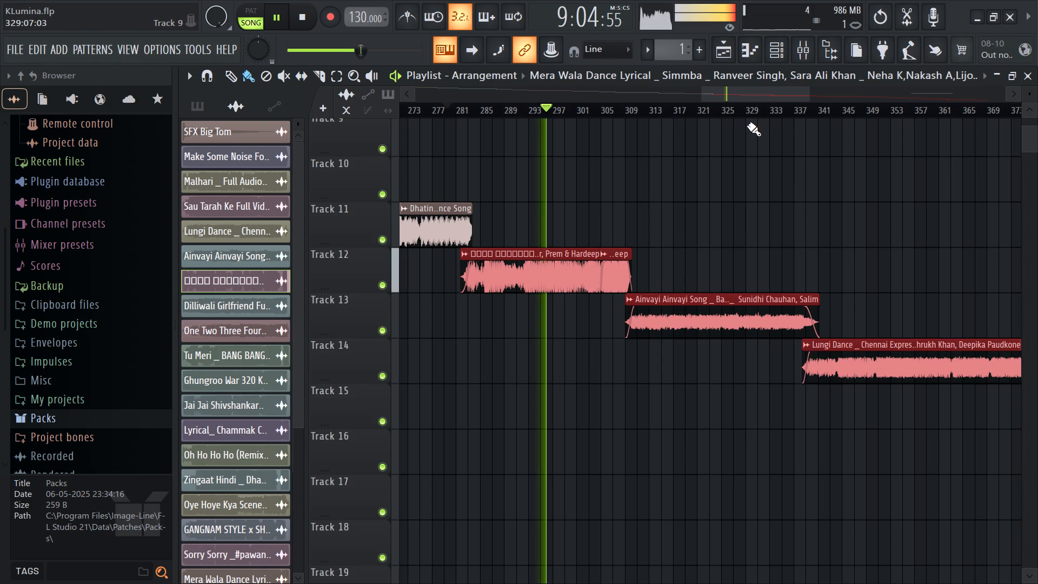
click(623, 112)
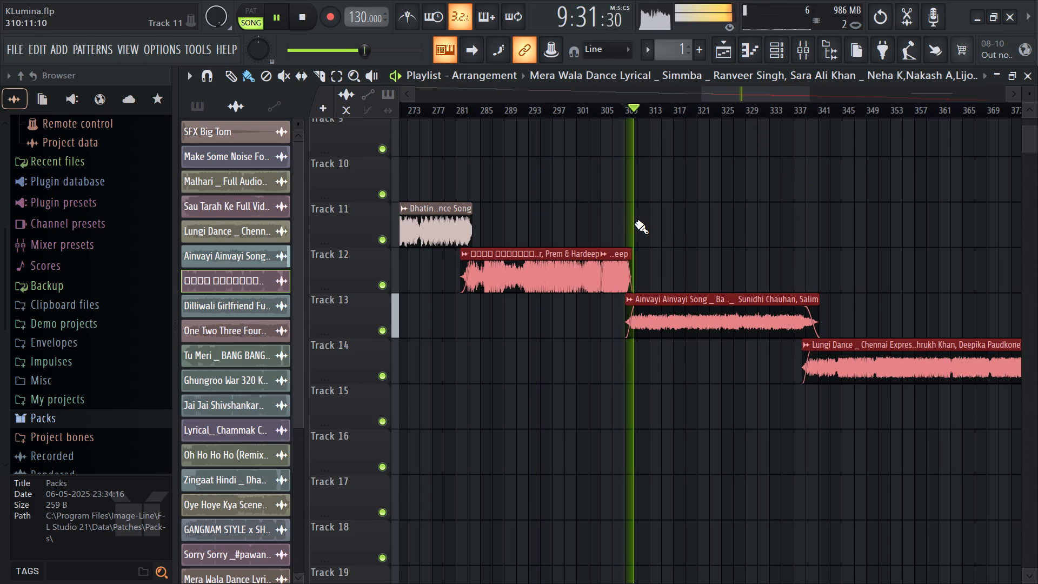
scroll(648, 255, down, 1)
key(space)
key(space)
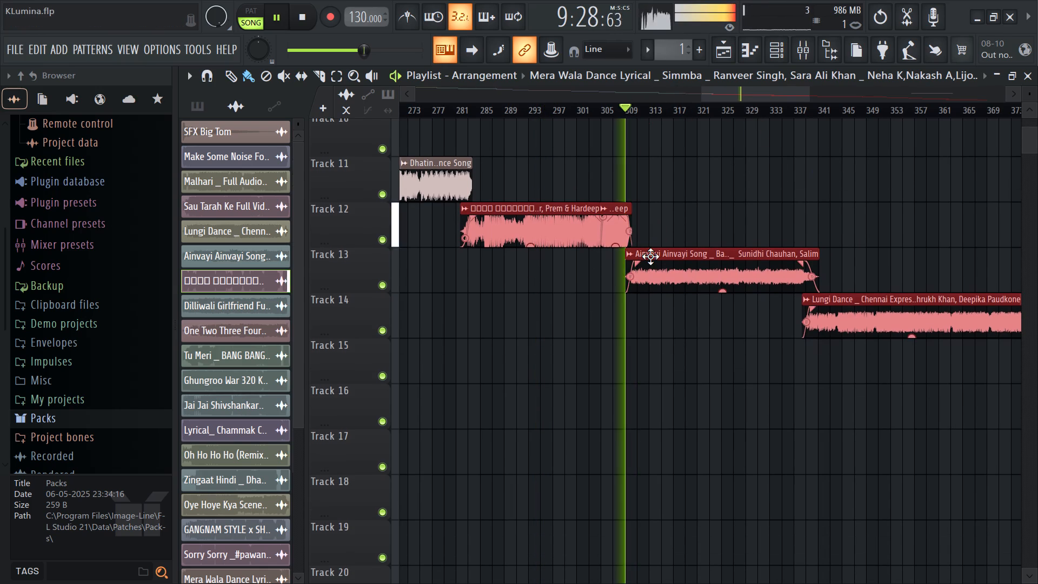
Listen to the end of the Mera Wala Dance clip on Track 10, briefly soloing that track, and stop playback.
ctrl+scroll(651, 256, down, 7)
click(980, 105)
ctrl+scroll(696, 182, down, 5)
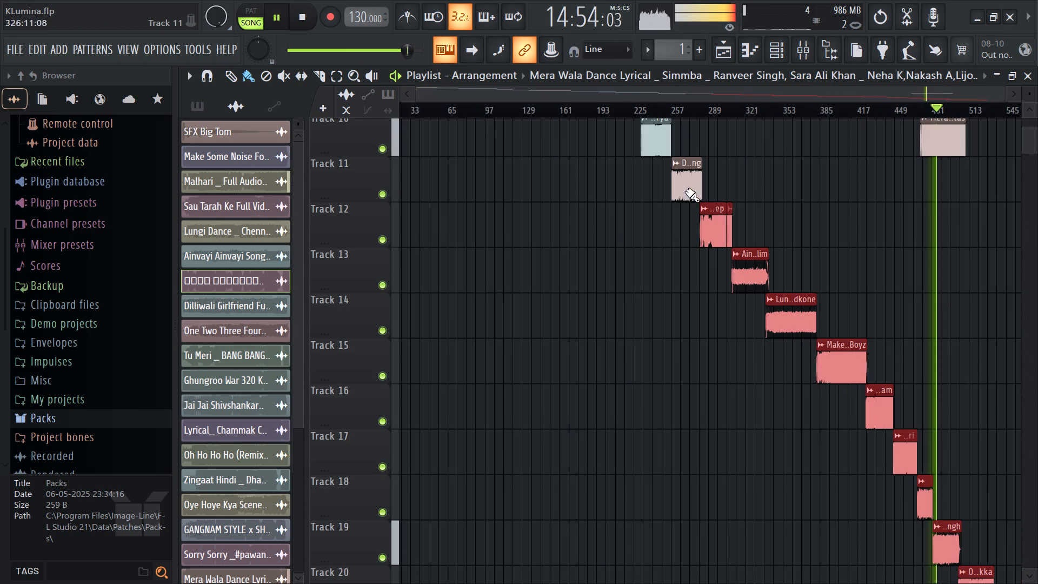
click(961, 103)
scroll(948, 150, up, 2)
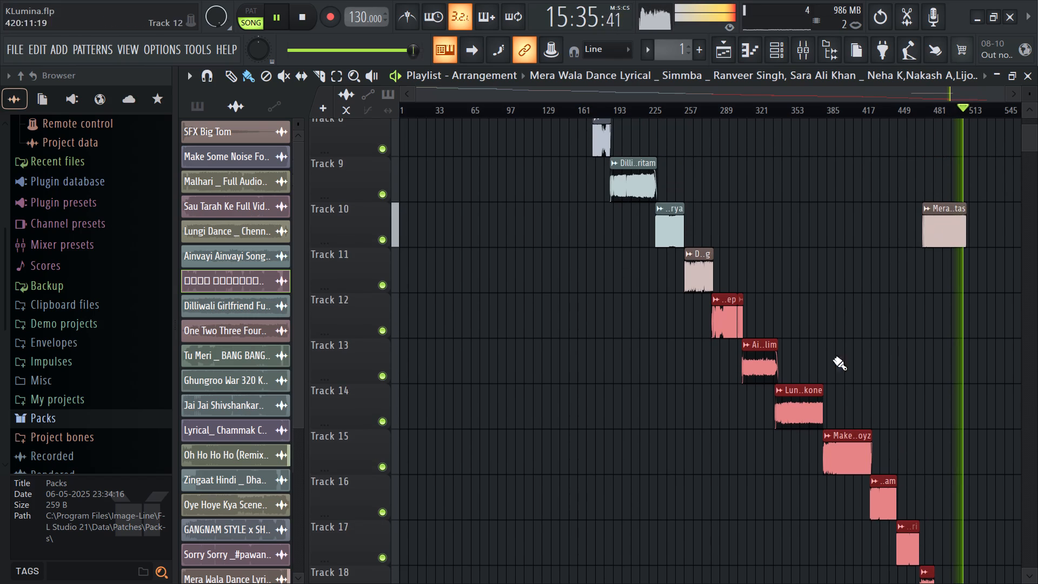
right_click(384, 242)
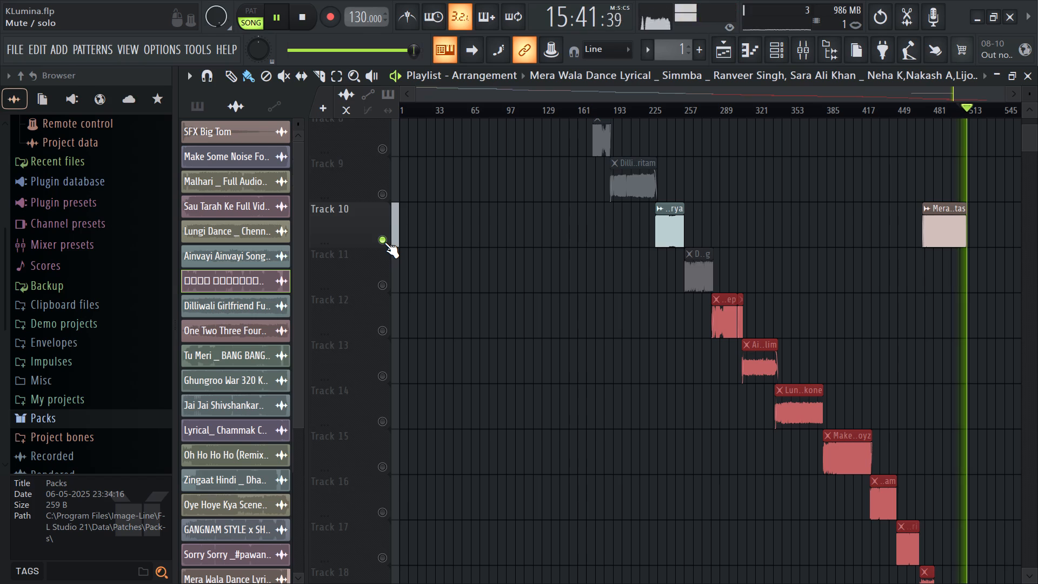
right_click(384, 242)
key(space)
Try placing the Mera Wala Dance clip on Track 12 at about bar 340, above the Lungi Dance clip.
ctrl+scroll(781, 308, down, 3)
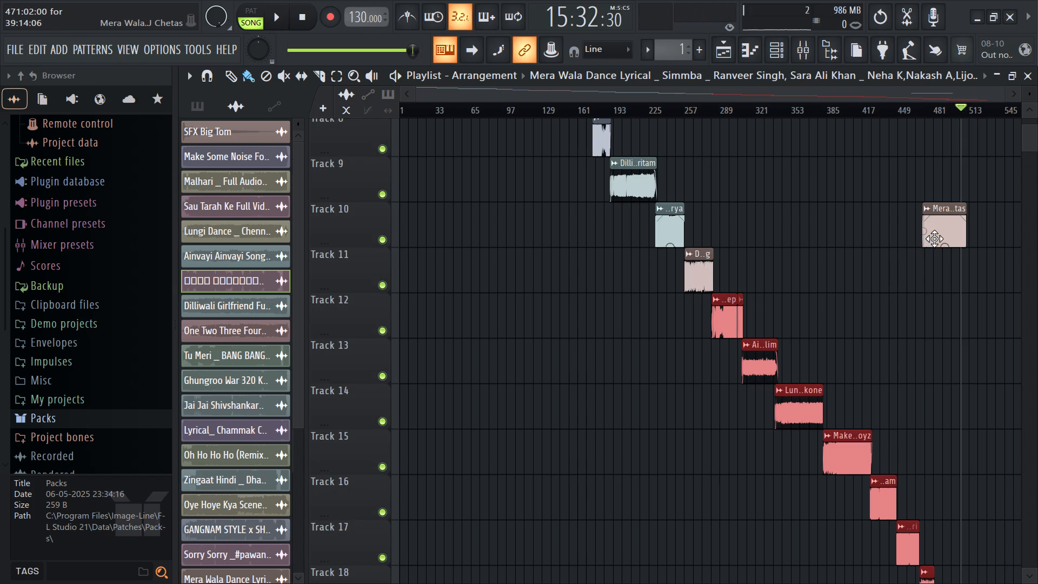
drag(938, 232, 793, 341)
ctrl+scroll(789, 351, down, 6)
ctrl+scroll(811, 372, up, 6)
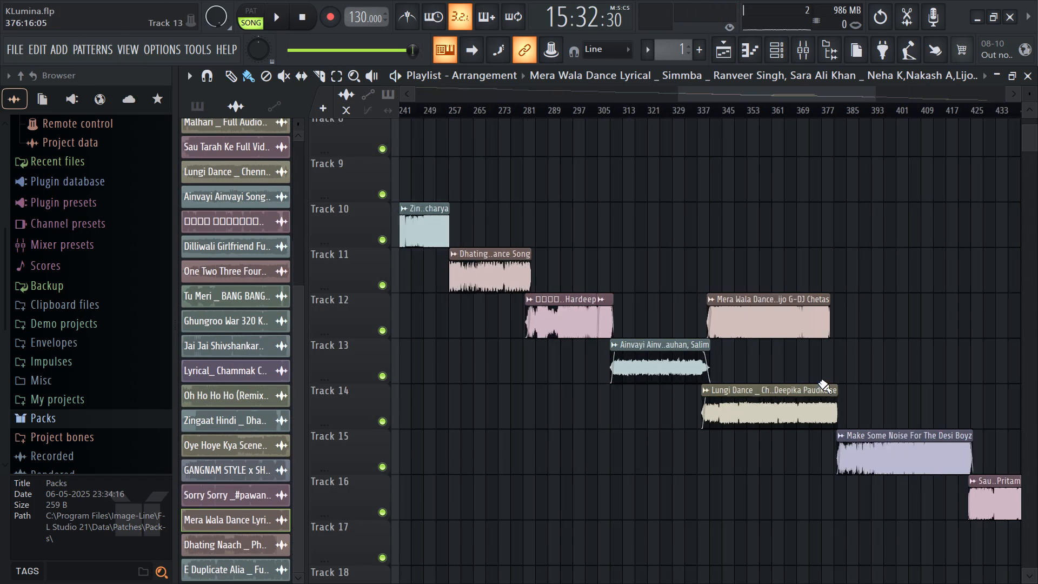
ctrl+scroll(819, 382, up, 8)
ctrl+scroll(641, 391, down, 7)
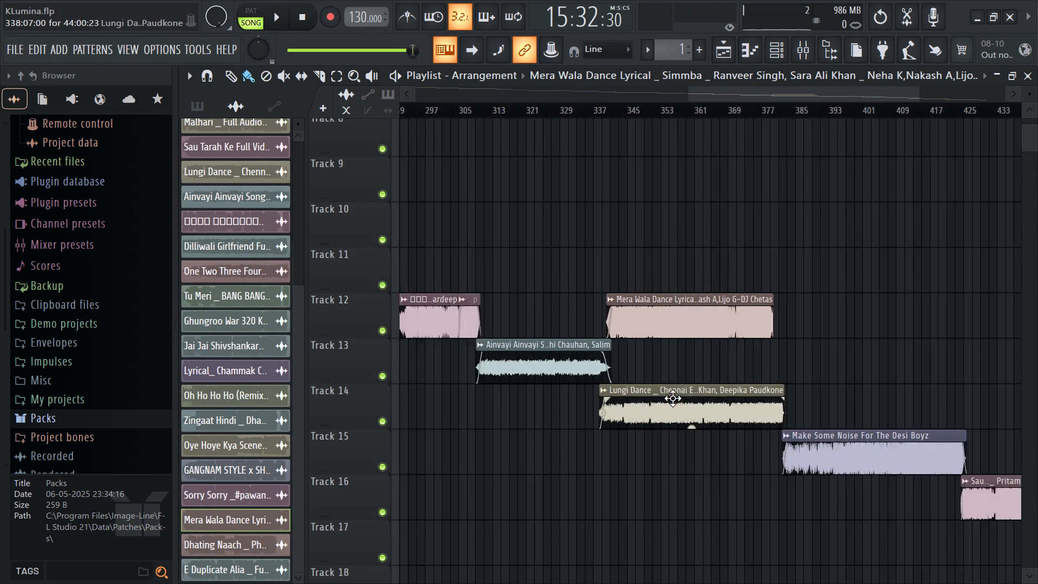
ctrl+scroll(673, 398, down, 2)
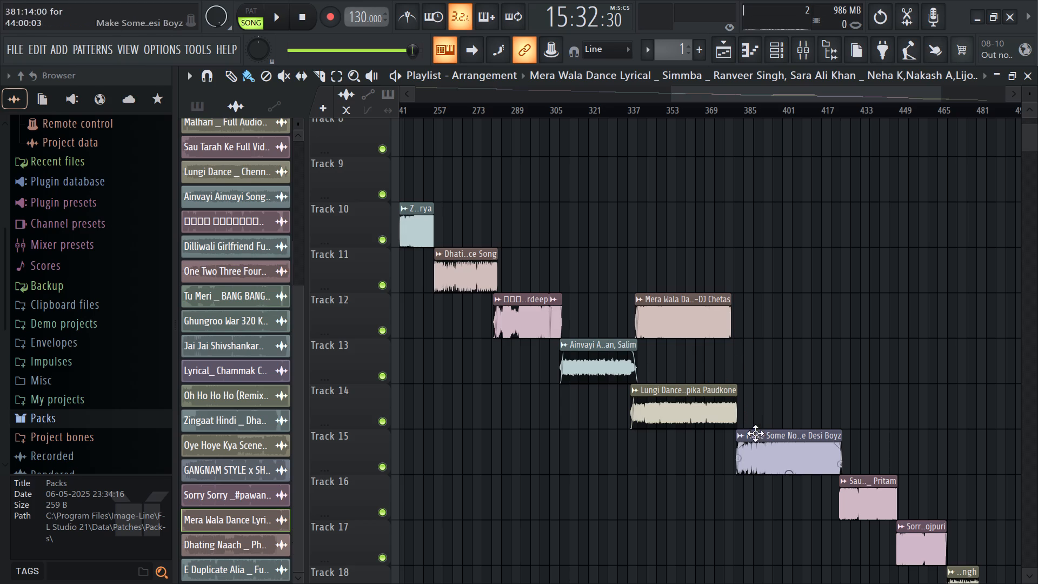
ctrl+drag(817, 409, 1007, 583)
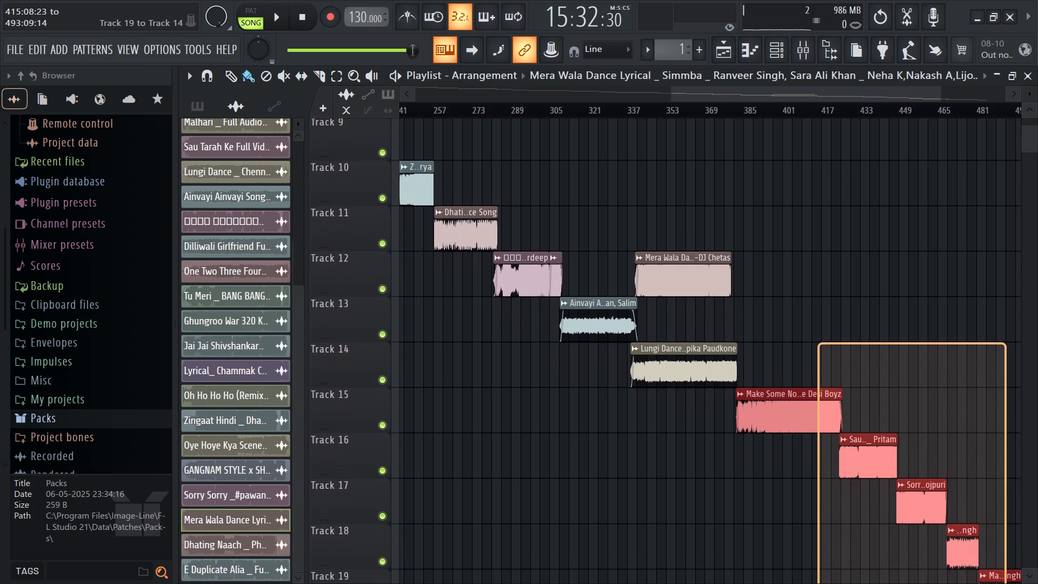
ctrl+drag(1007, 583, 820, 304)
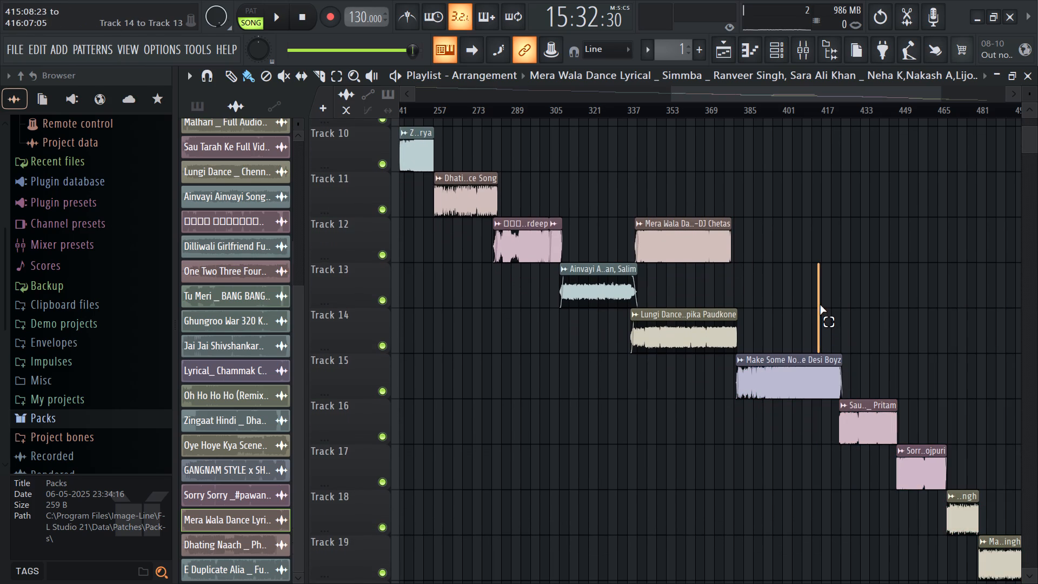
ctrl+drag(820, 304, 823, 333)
Move the Mera Wala Dance clip to the empty area of Track 16, starting at 288:02.
drag(689, 245, 561, 419)
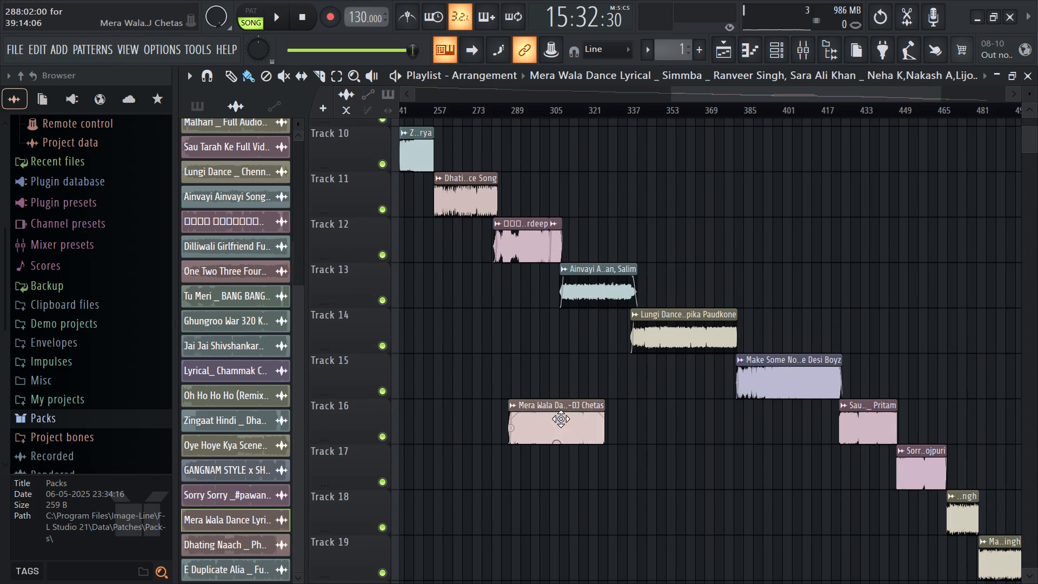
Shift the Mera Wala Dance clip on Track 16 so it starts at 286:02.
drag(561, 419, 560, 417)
Play the transition from the Sau Tarah Ke clip into Sorry Sorry, at about bar 447.
scroll(524, 327, up, 1)
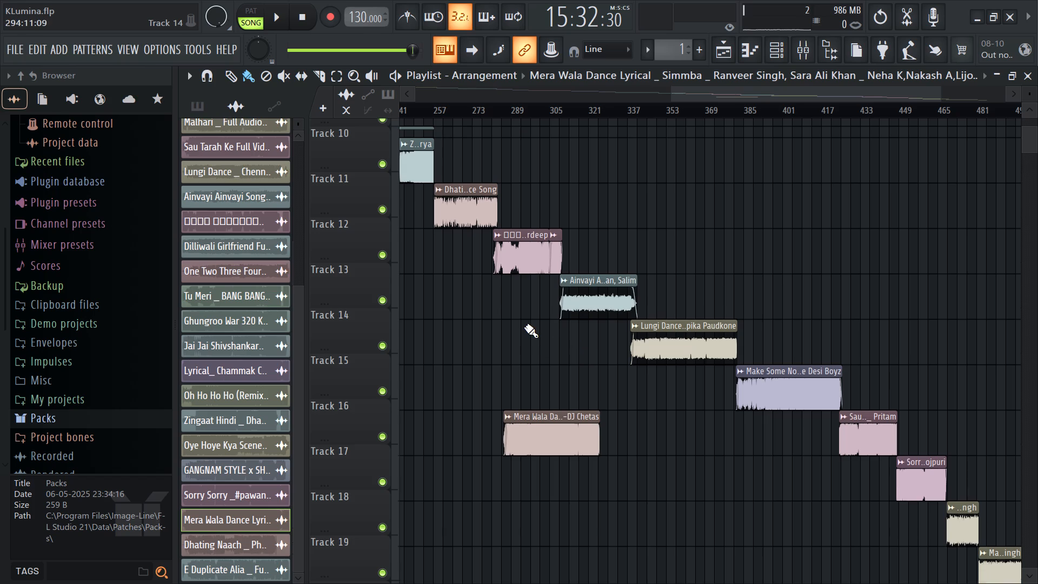
scroll(524, 327, up, 1)
scroll(525, 326, down, 2)
ctrl+scroll(591, 346, down, 6)
scroll(736, 335, up, 1)
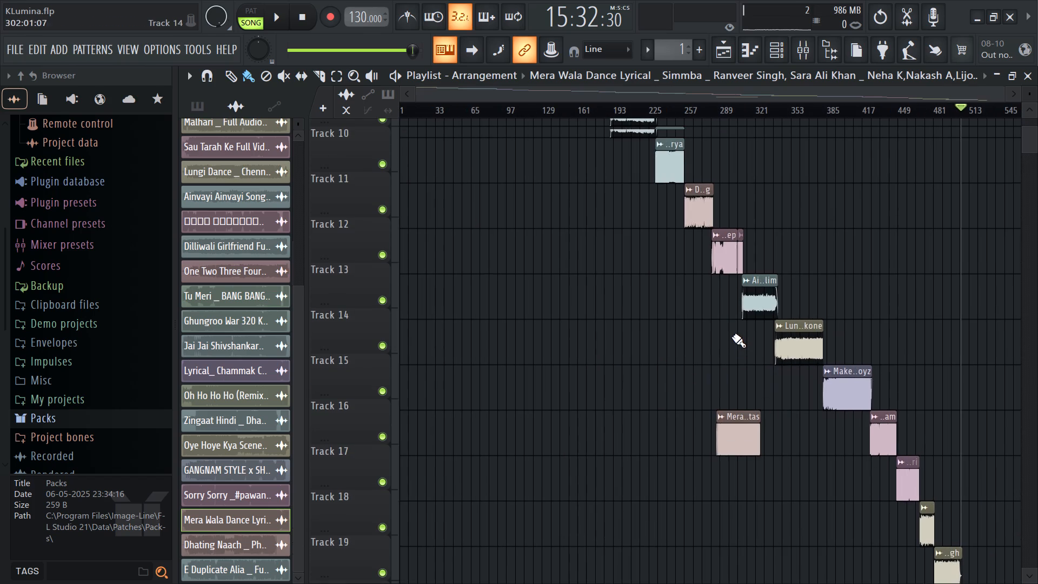
scroll(732, 336, up, 9)
scroll(725, 336, down, 11)
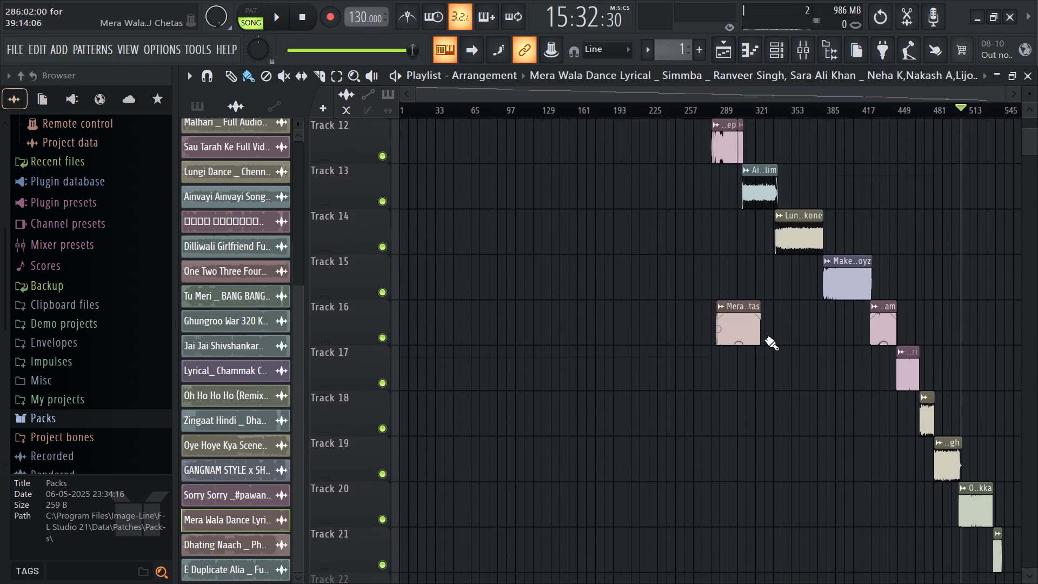
click(1000, 110)
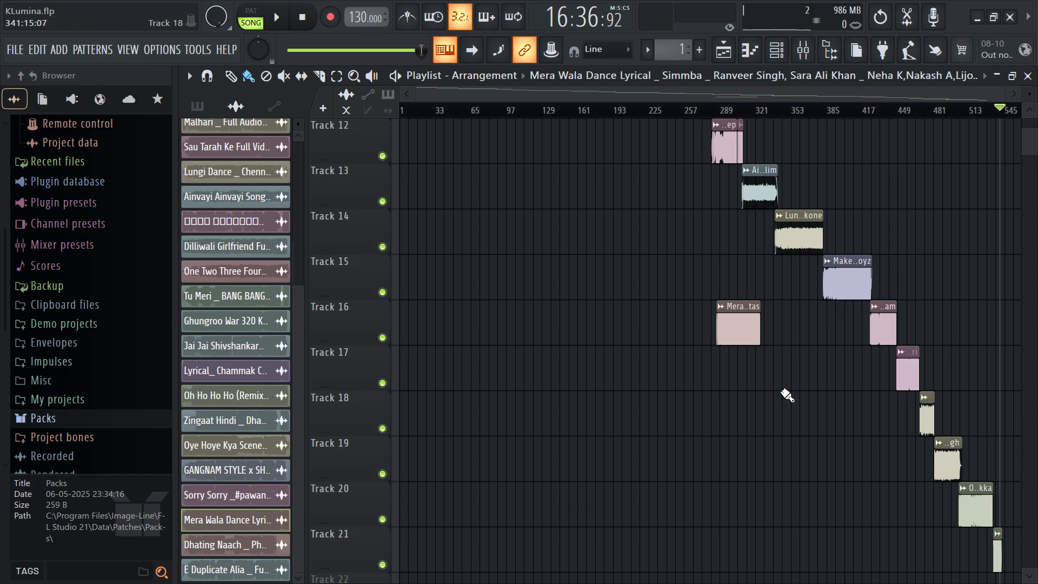
ctrl+scroll(917, 345, up, 13)
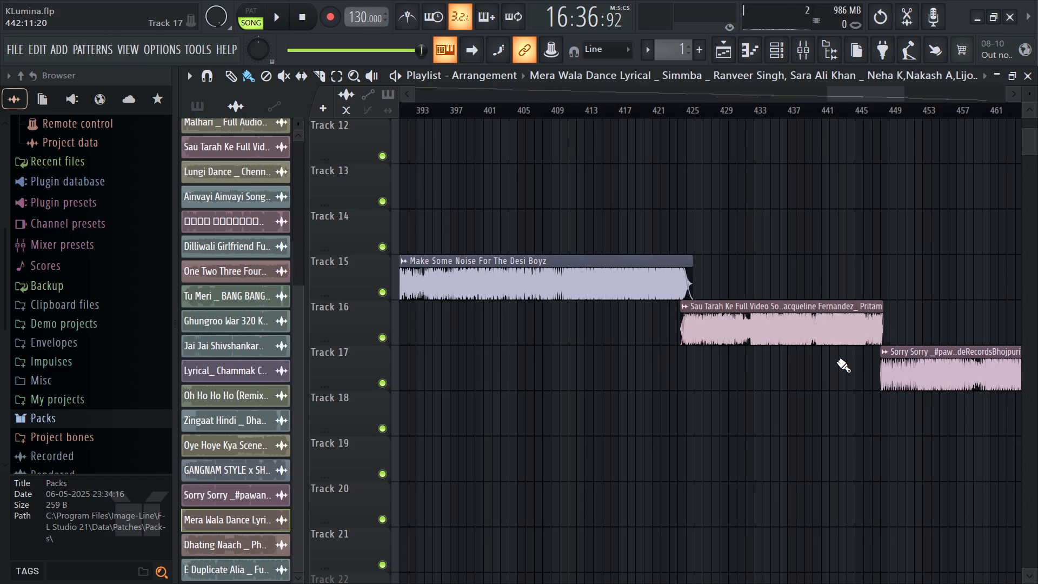
click(849, 117)
key(space)
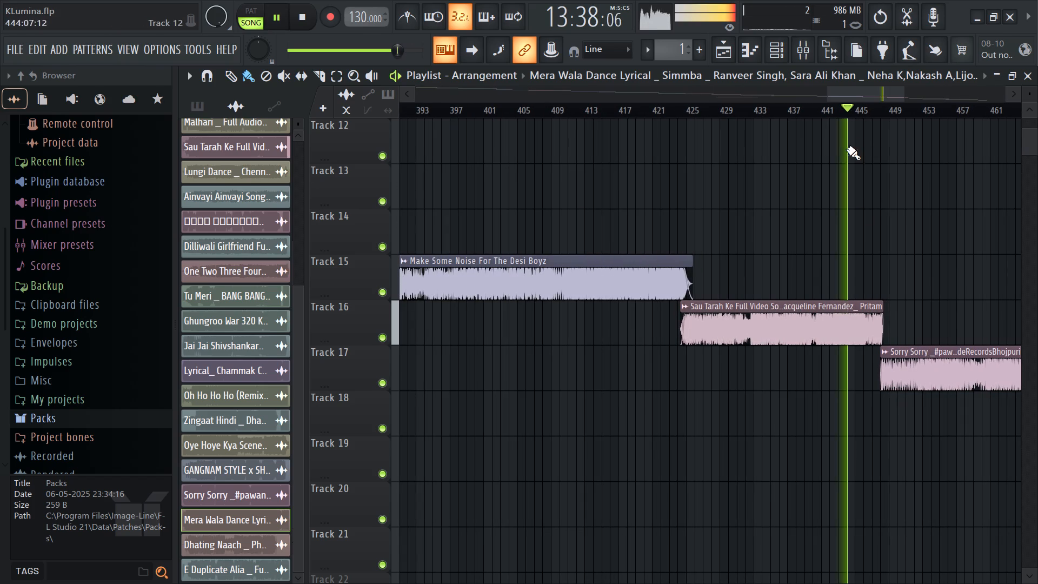
click(874, 112)
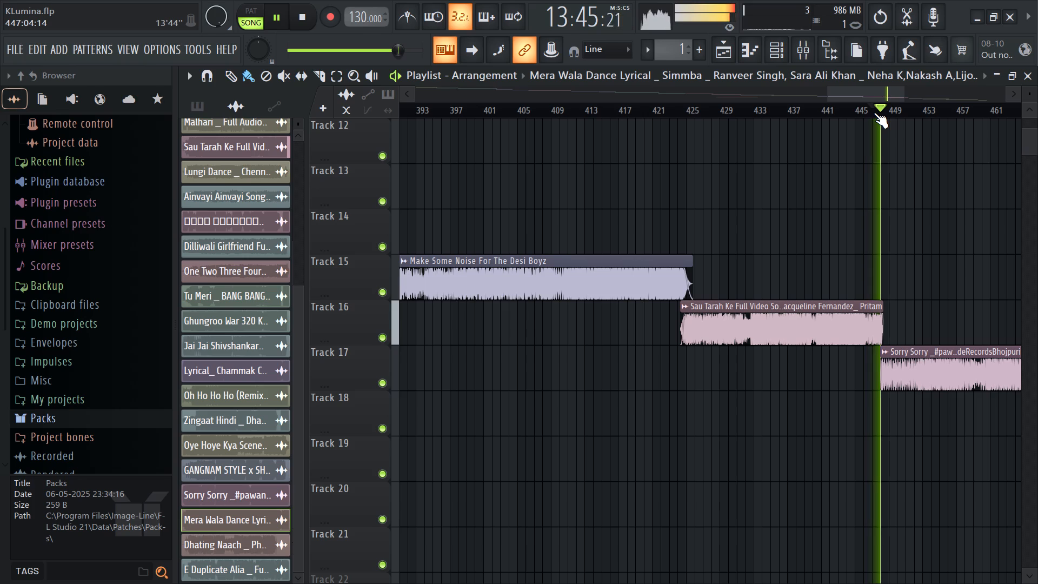
Listen to the transitions from Make Some Noise into Sau Tarah Ke and from Lungi Dance into Make Some Noise.
click(689, 103)
click(671, 109)
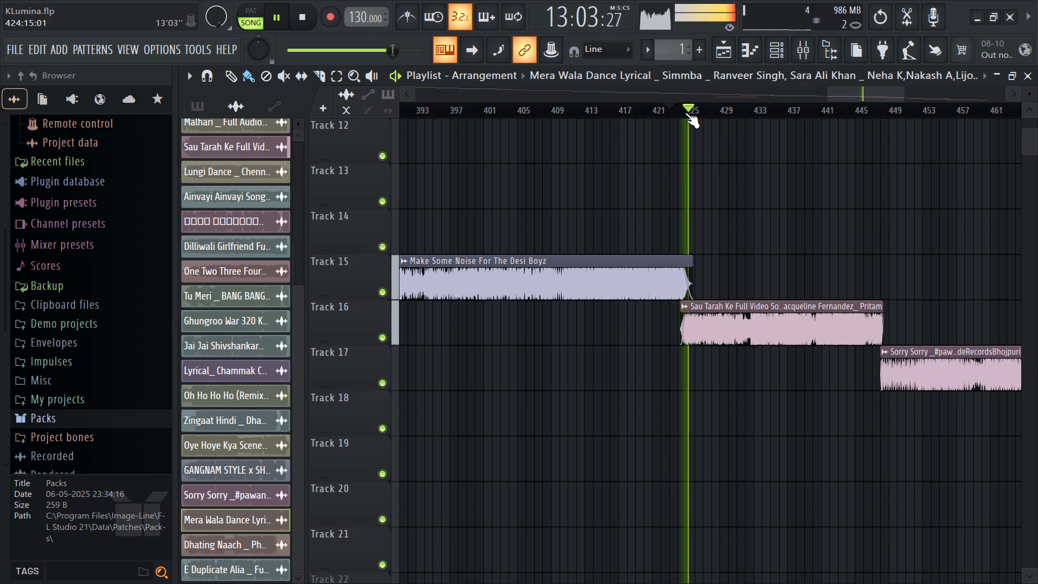
ctrl+scroll(755, 320, down, 7)
click(614, 107)
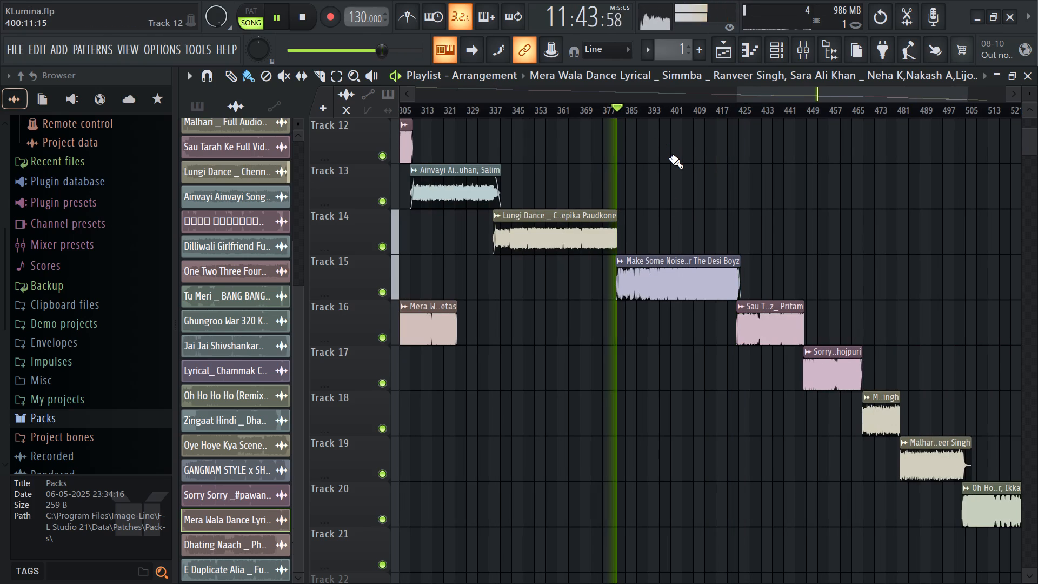
ctrl+scroll(750, 208, down, 7)
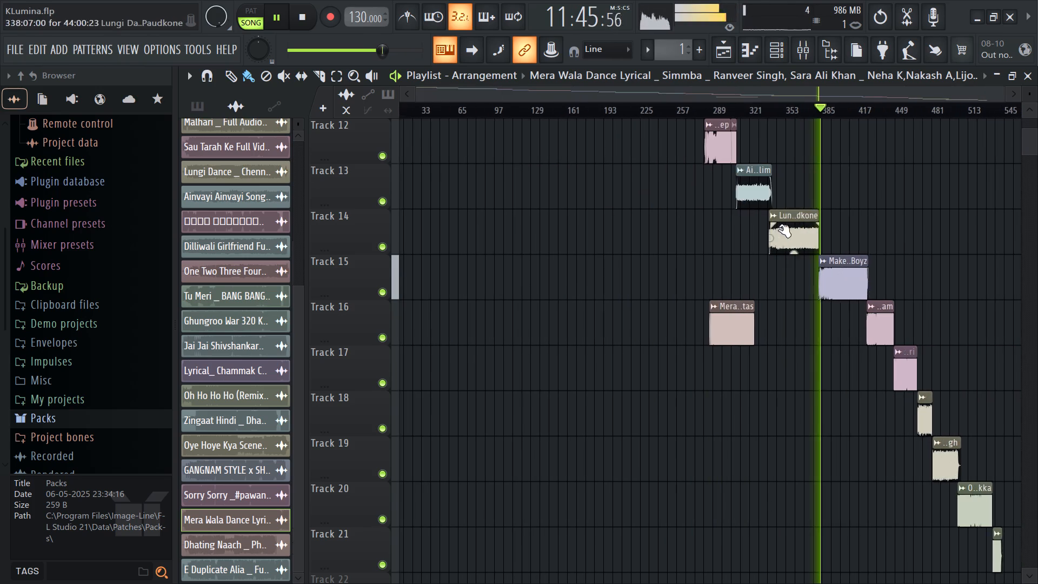
Listen to the transition from Zingaat into Dhating Naach, and to the end of Dhating Naach near bar 281.
scroll(728, 144, up, 4)
click(681, 105)
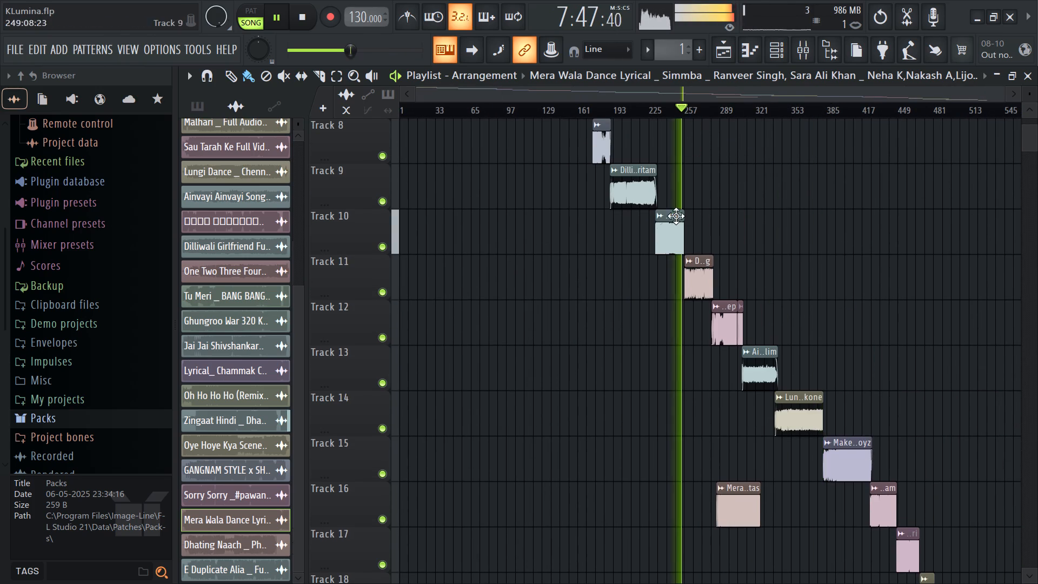
scroll(680, 252, up, 5)
scroll(711, 290, down, 5)
ctrl+scroll(722, 287, up, 6)
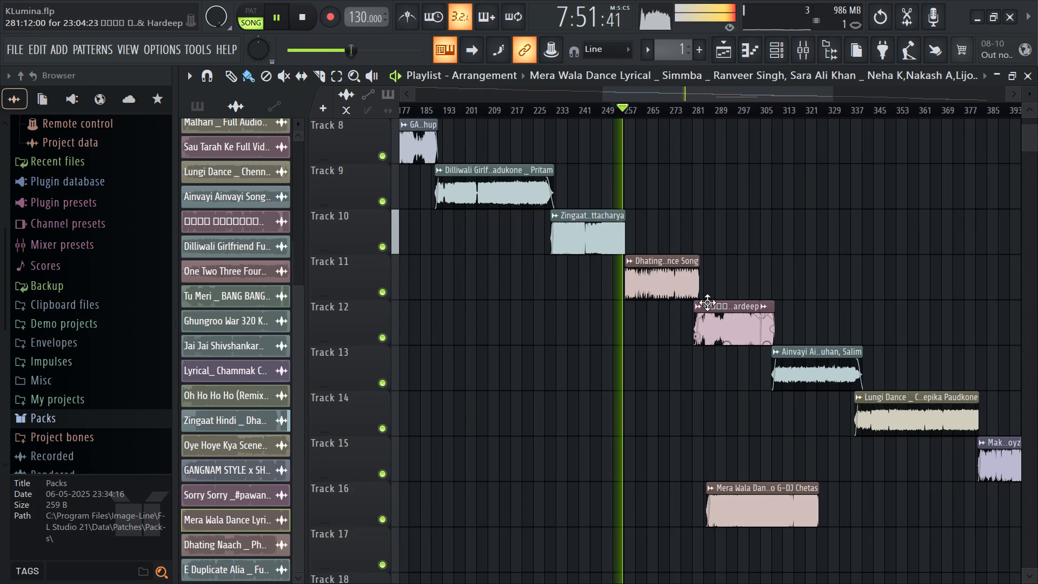
ctrl+scroll(629, 308, up, 8)
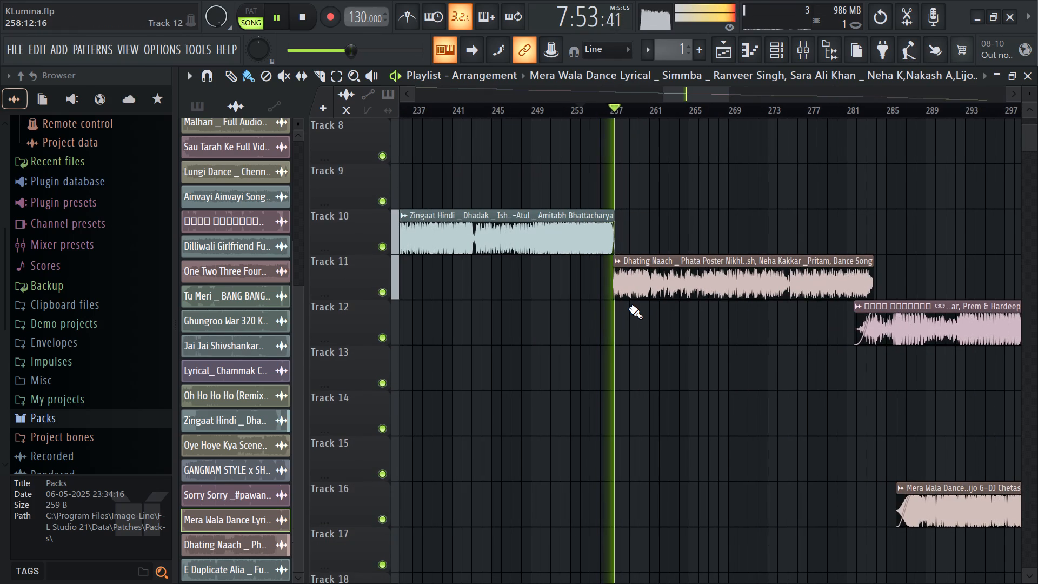
click(851, 108)
ctrl+scroll(836, 226, down, 2)
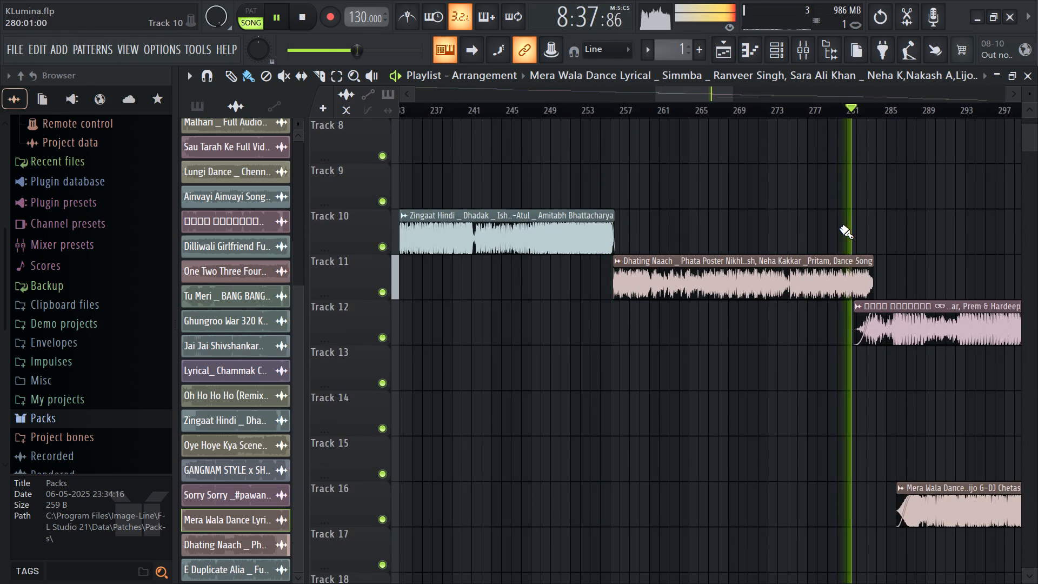
Play the transition from the Dilliwali Girlfriend clip into Zingaat, starting near the end of Dilliwali Girlfriend.
ctrl+scroll(840, 228, down, 3)
click(605, 106)
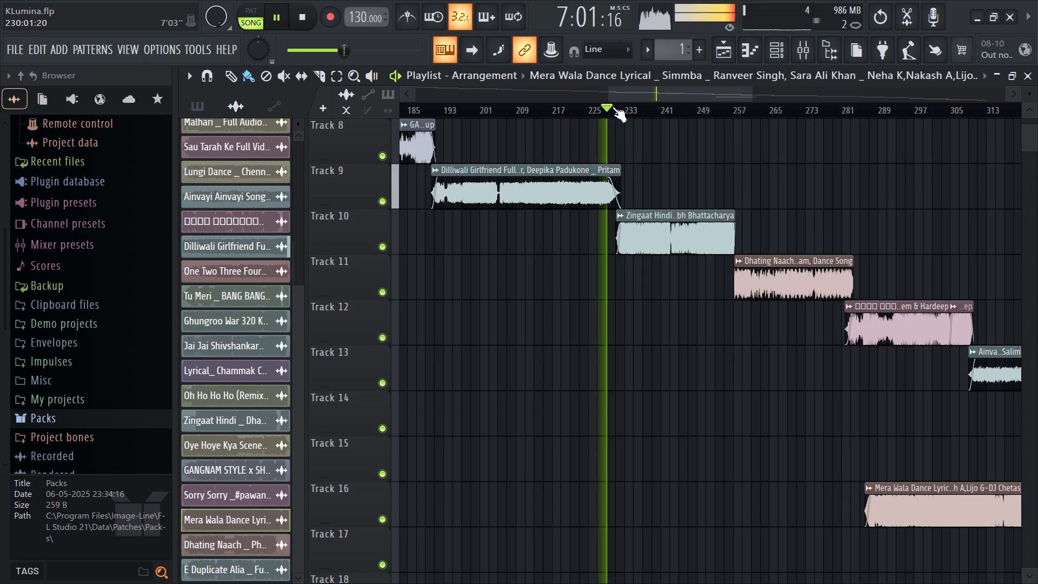
ctrl+scroll(622, 253, up, 3)
ctrl+scroll(622, 253, down, 4)
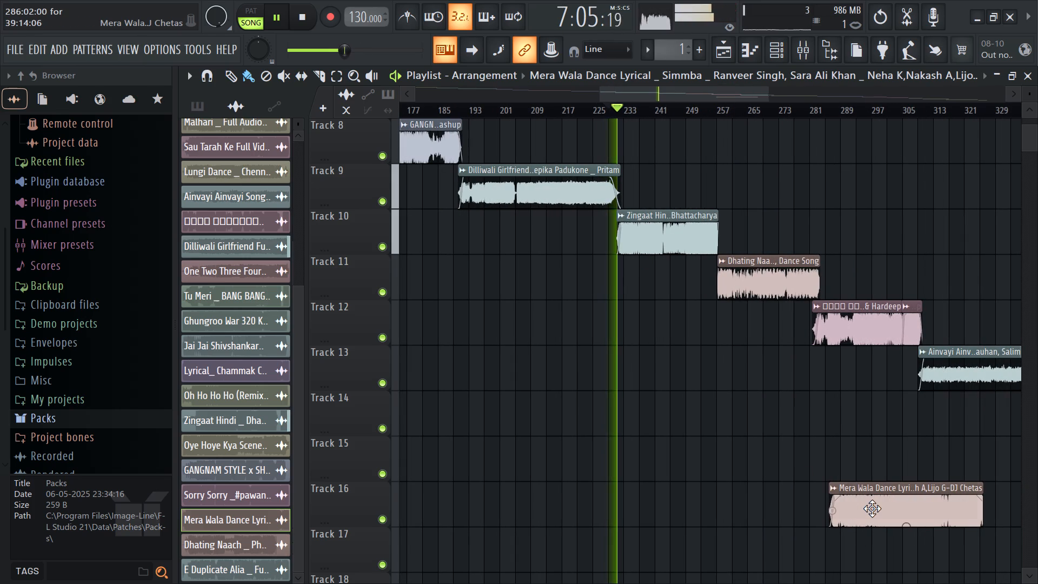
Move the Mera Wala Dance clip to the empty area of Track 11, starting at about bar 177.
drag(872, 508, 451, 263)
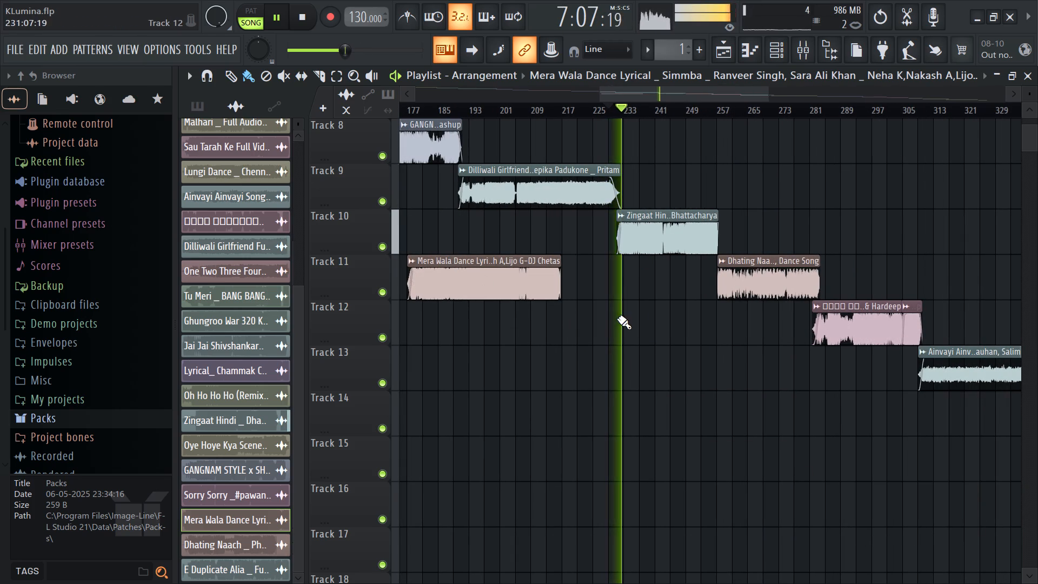
Select all clips from Zingaat onward and shift them one track down and later, with Zingaat starting at about bar 252 on Track 11.
ctrl+scroll(617, 318, down, 5)
ctrl+scroll(623, 263, up, 10)
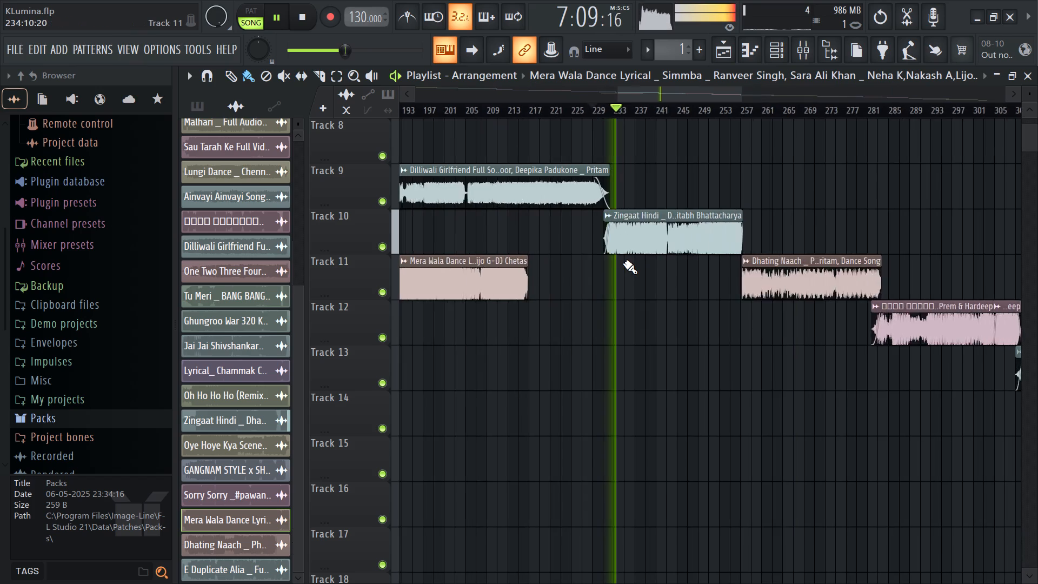
ctrl+scroll(623, 263, up, 3)
ctrl+scroll(586, 321, down, 4)
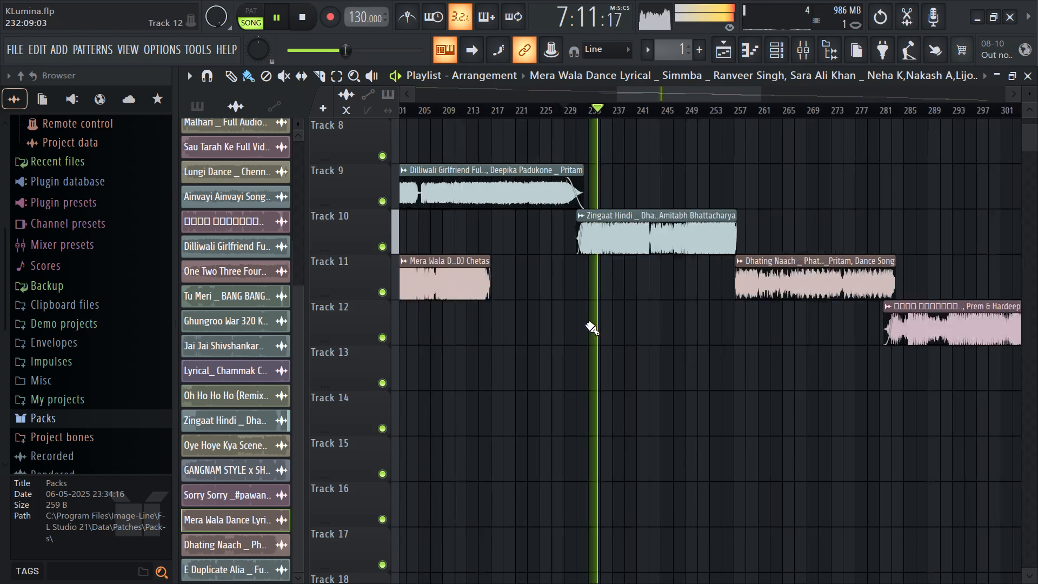
ctrl+scroll(585, 324, down, 9)
ctrl+drag(615, 208, 1037, 583)
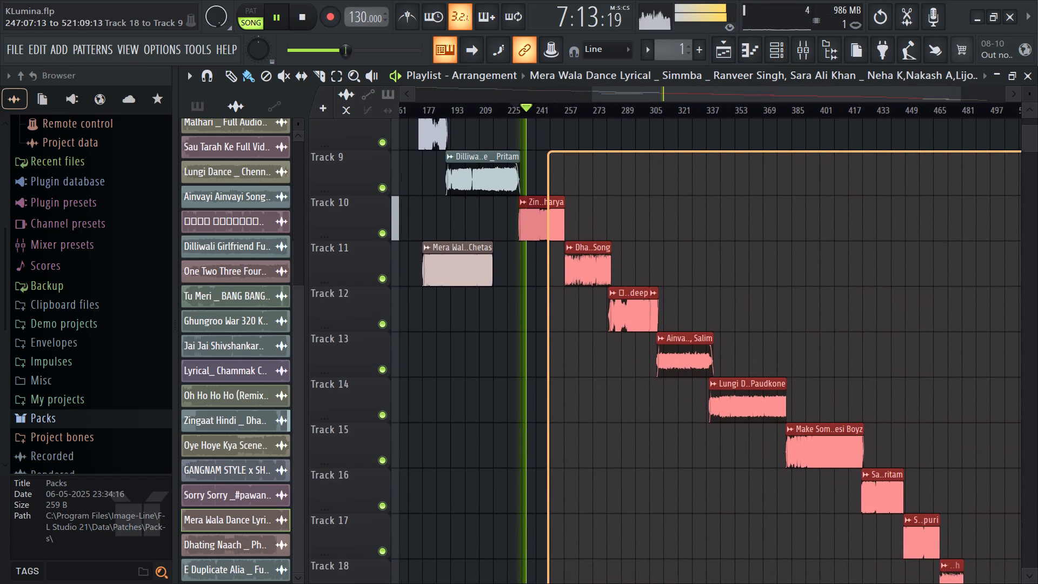
ctrl+drag(1037, 583, 1007, 583)
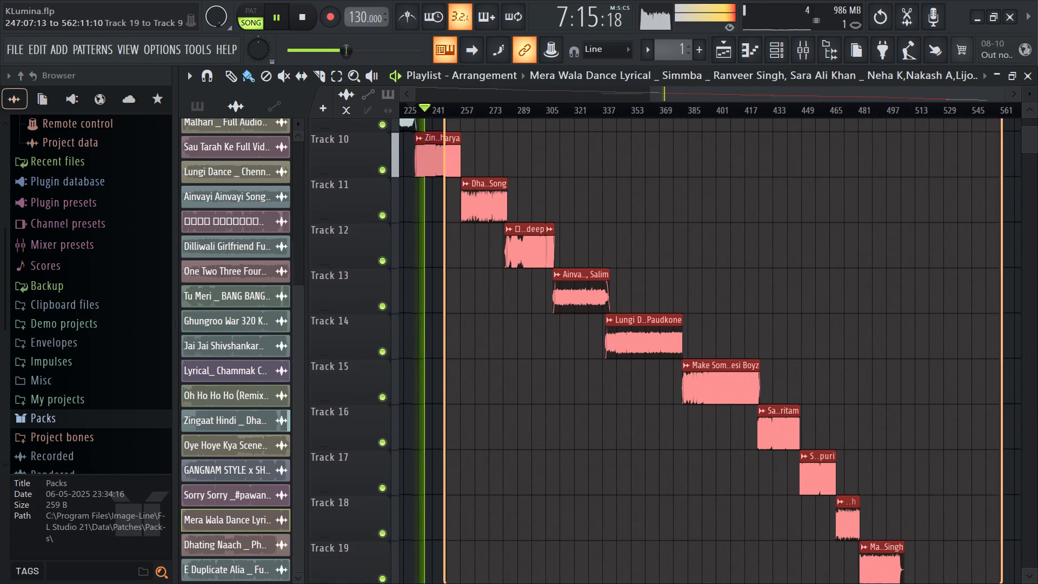
ctrl+drag(1007, 583, 1026, 583)
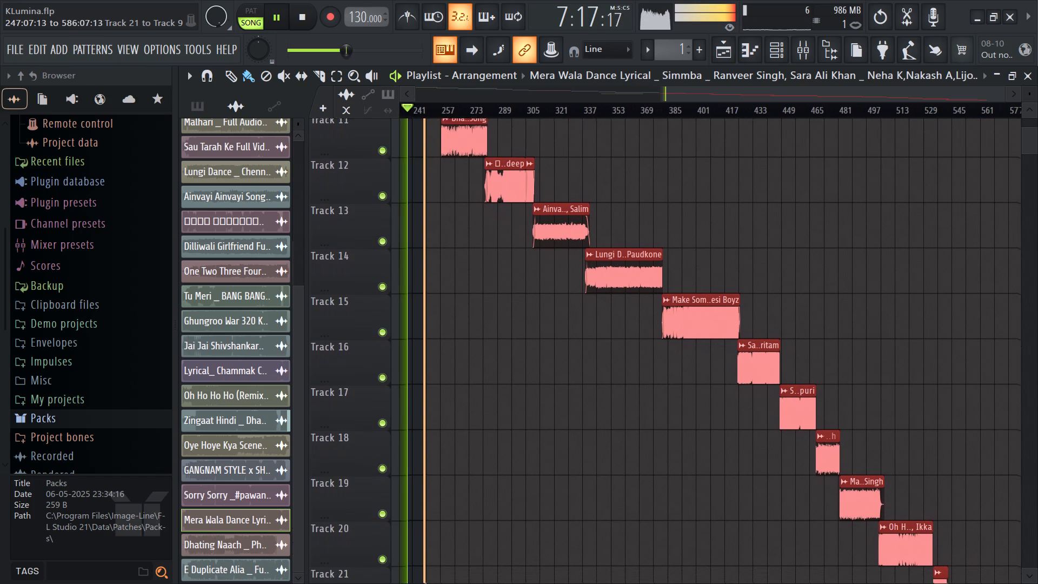
ctrl+drag(1026, 583, 979, 570)
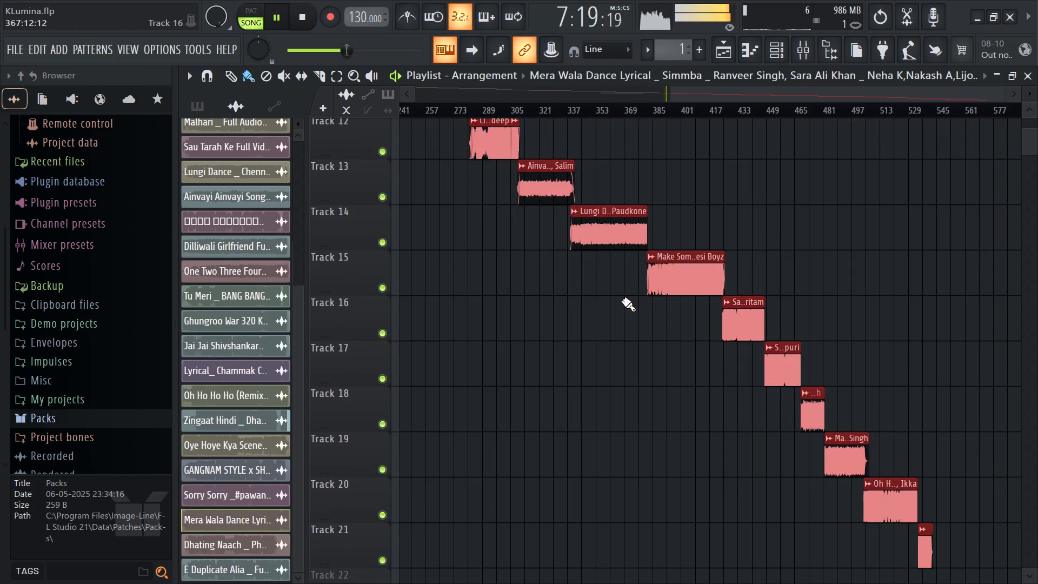
ctrl+scroll(539, 247, down, 8)
ctrl+scroll(716, 235, up, 7)
scroll(522, 218, up, 5)
ctrl+scroll(518, 262, up, 8)
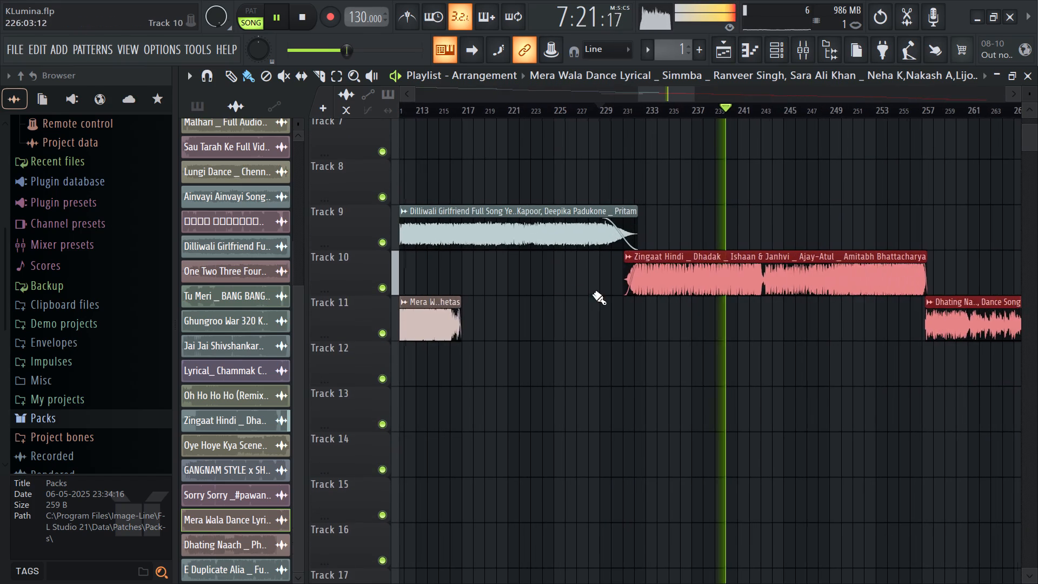
drag(668, 271, 922, 303)
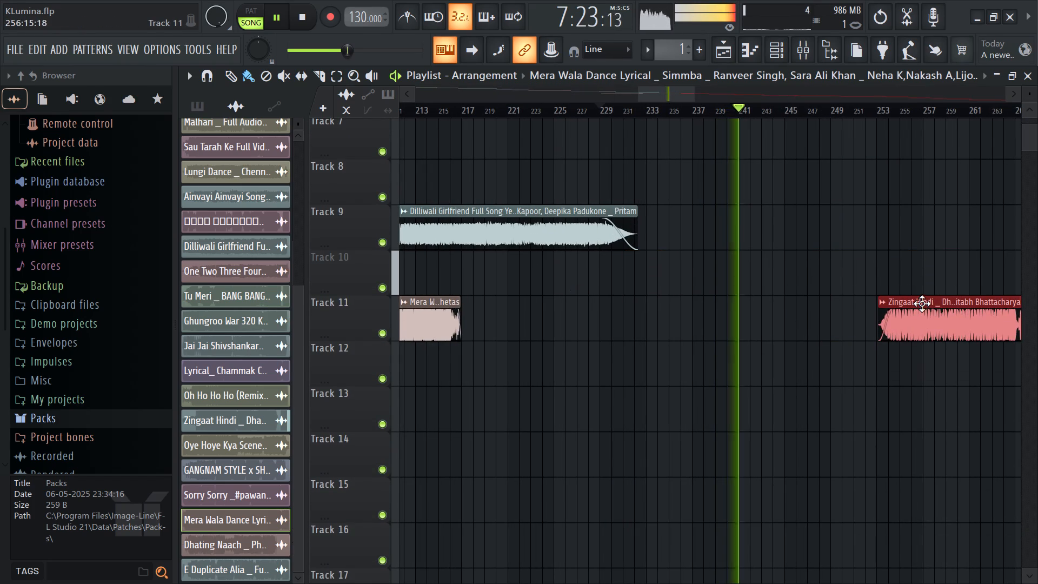
drag(922, 303, 911, 304)
Place the Mera Wala Dance clip on Track 10 starting at 229:02, overlapping the end of Dilliwali Girlfriend, and save the project.
drag(418, 325, 904, 260)
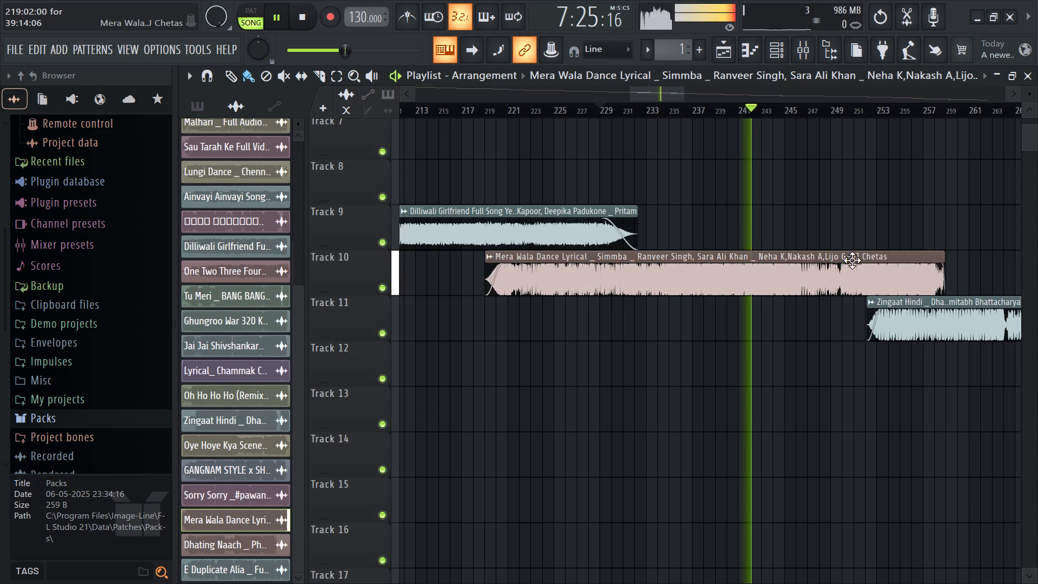
drag(564, 277, 692, 286)
click(602, 107)
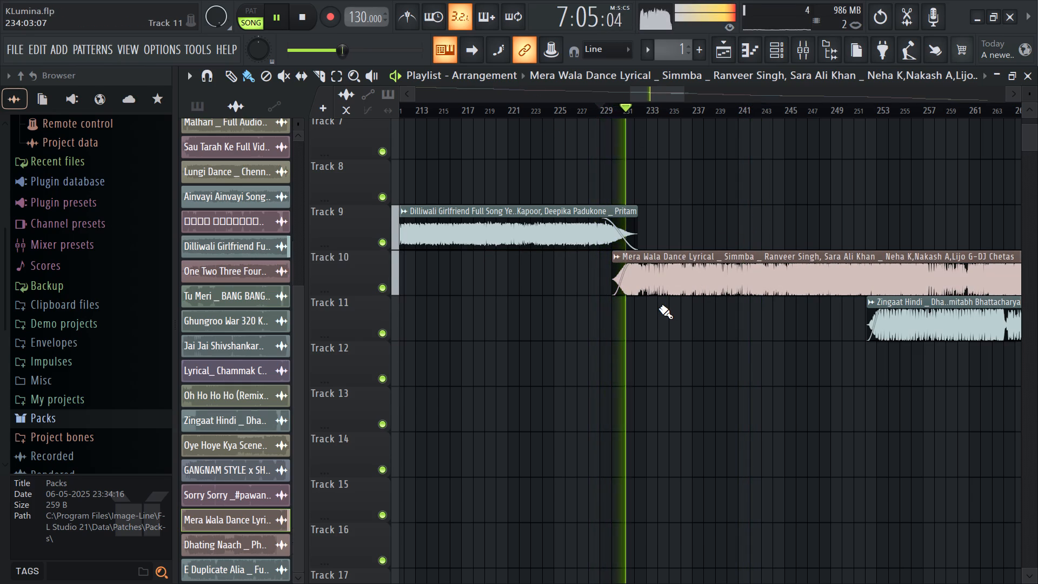
drag(674, 287, 659, 289)
key(space)
key(space)
key(ctrl+s)
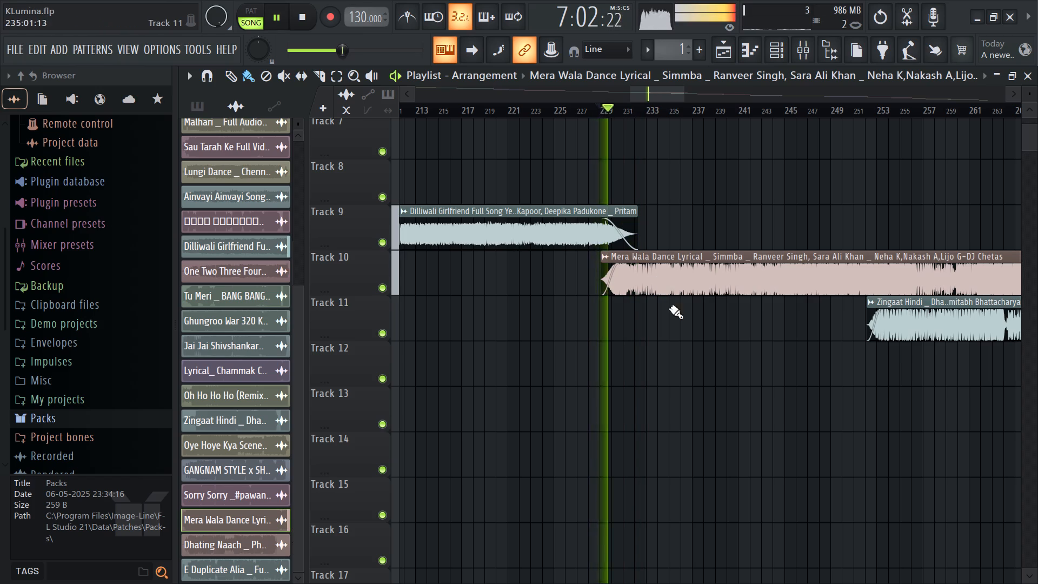
Lengthen Mera Wala Dance's fade-in to about 4.6 s, bend Dilliwali Girlfriend's fade-out curve upward, replay the crossfade and save.
ctrl+scroll(579, 313, up, 7)
drag(700, 266, 734, 275)
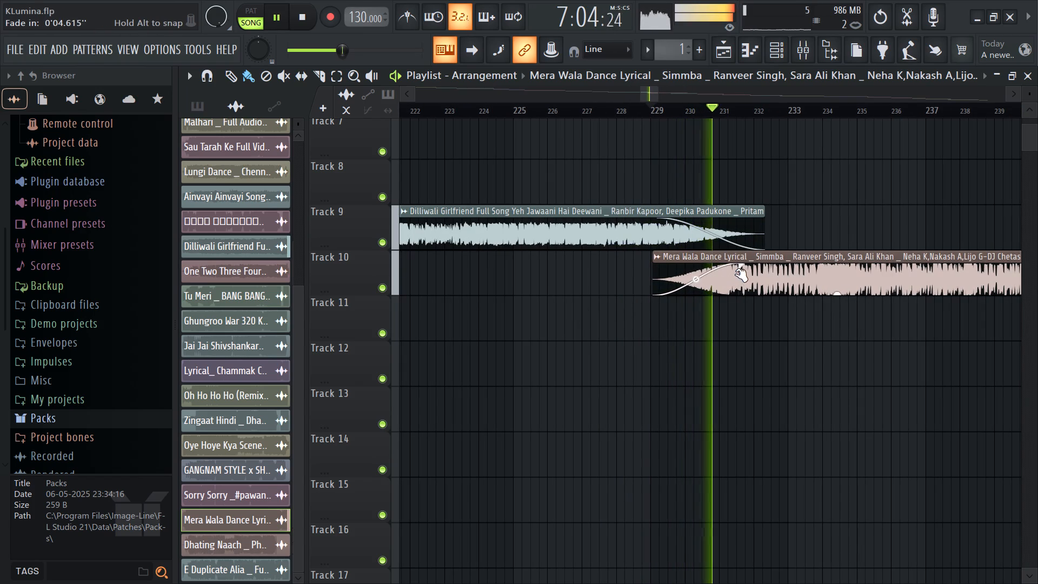
drag(714, 237, 734, 203)
key(space)
key(space)
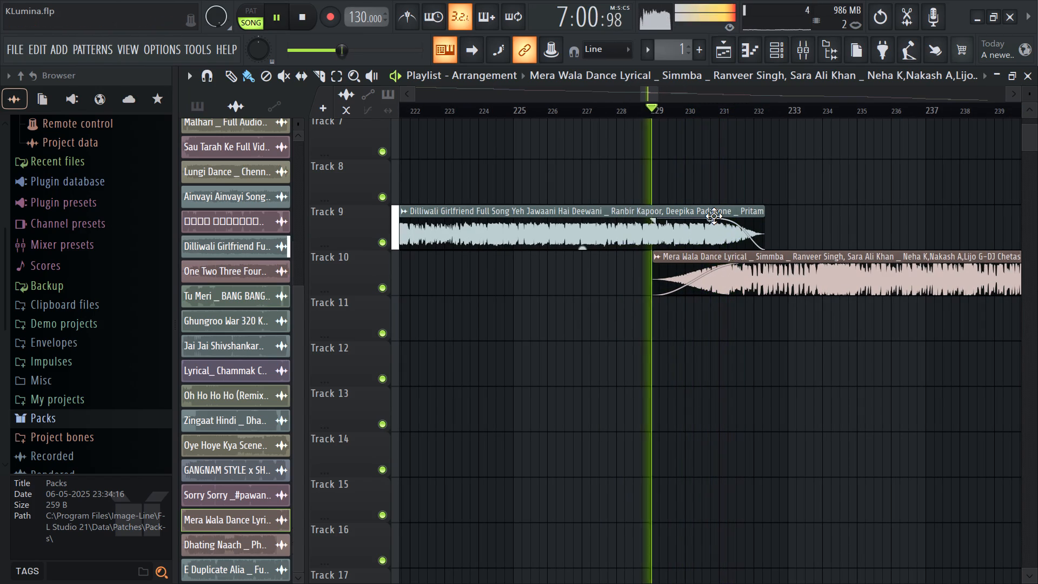
key(ctrl+s)
key(ctrl+s)
Replay the crossfade, bend Mera Wala Dance's fade-in curve downward and slightly lower the bend of Dilliwali Girlfriend's fade-out curve.
drag(705, 279, 708, 283)
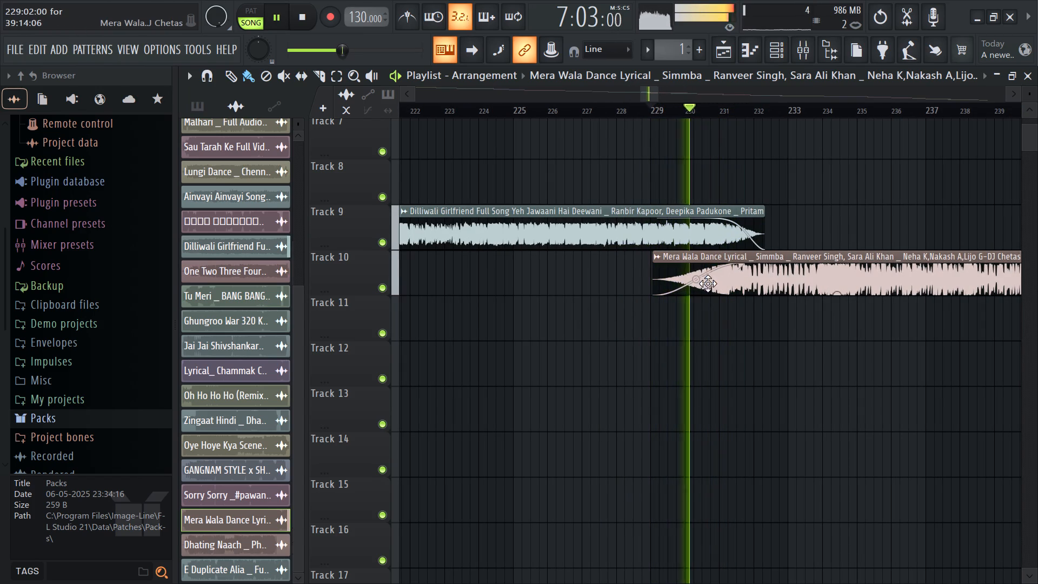
drag(708, 283, 710, 286)
drag(723, 283, 711, 286)
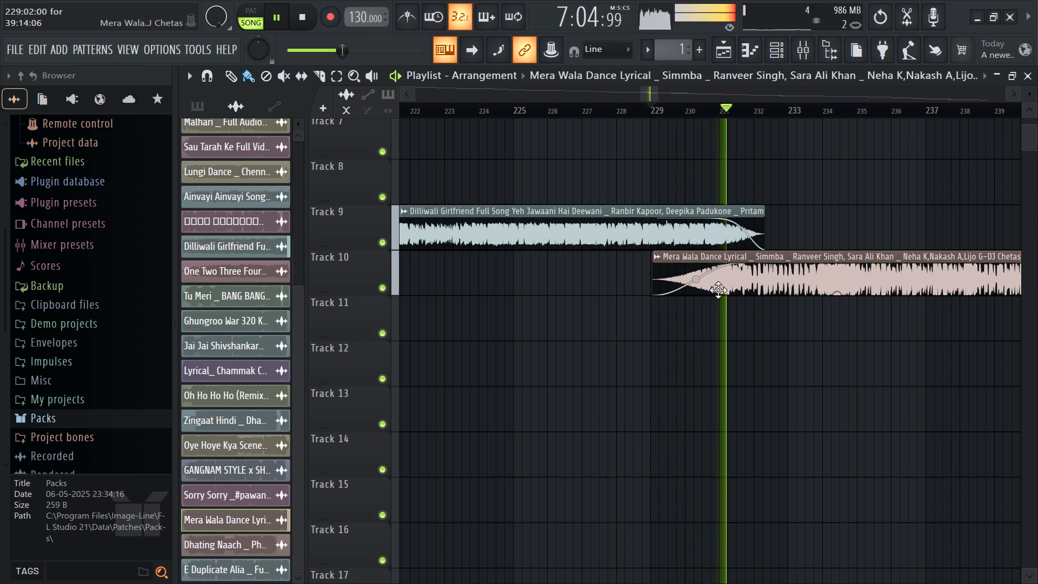
key(space)
key(space)
drag(694, 278, 697, 287)
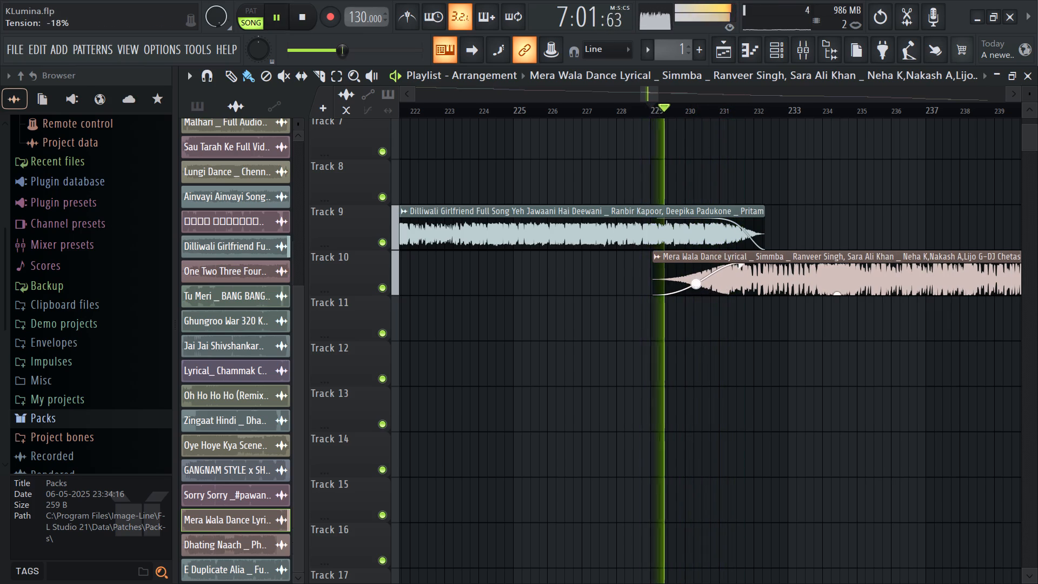
drag(697, 287, 698, 290)
drag(713, 218, 716, 225)
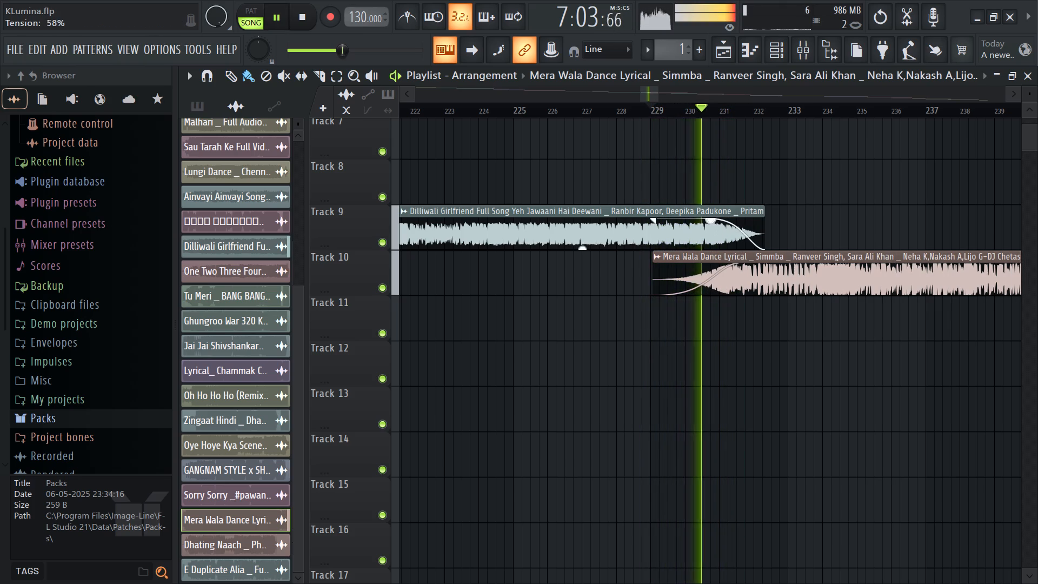
drag(716, 225, 726, 234)
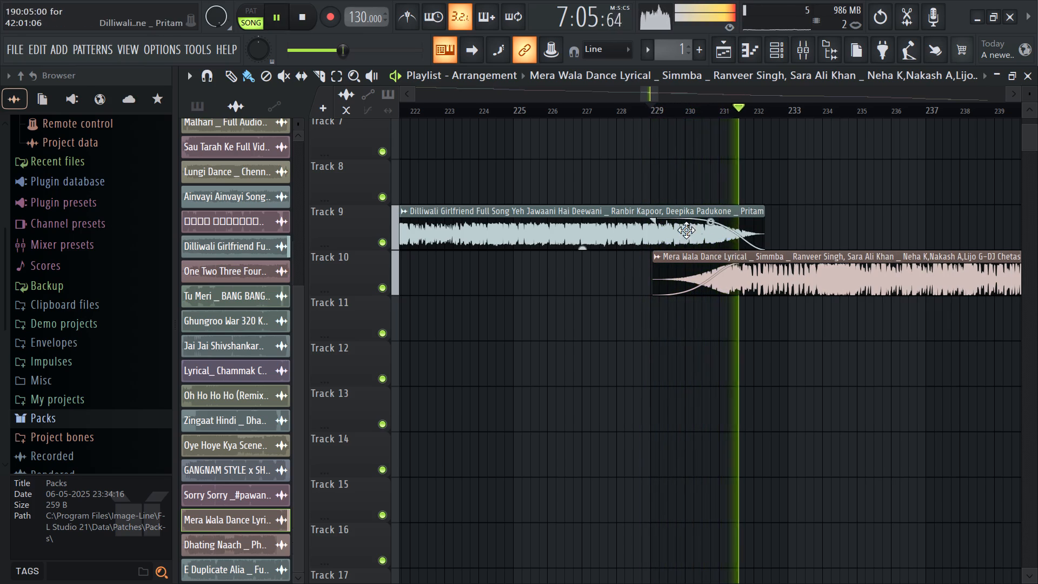
Select all clips from Zingaat onward and shift them later so Zingaat starts at about bar 268, overlapping Mera Wala Dance's end.
ctrl+scroll(642, 225, down, 8)
ctrl+scroll(716, 258, down, 6)
ctrl+scroll(667, 259, down, 6)
ctrl+scroll(671, 322, down, 5)
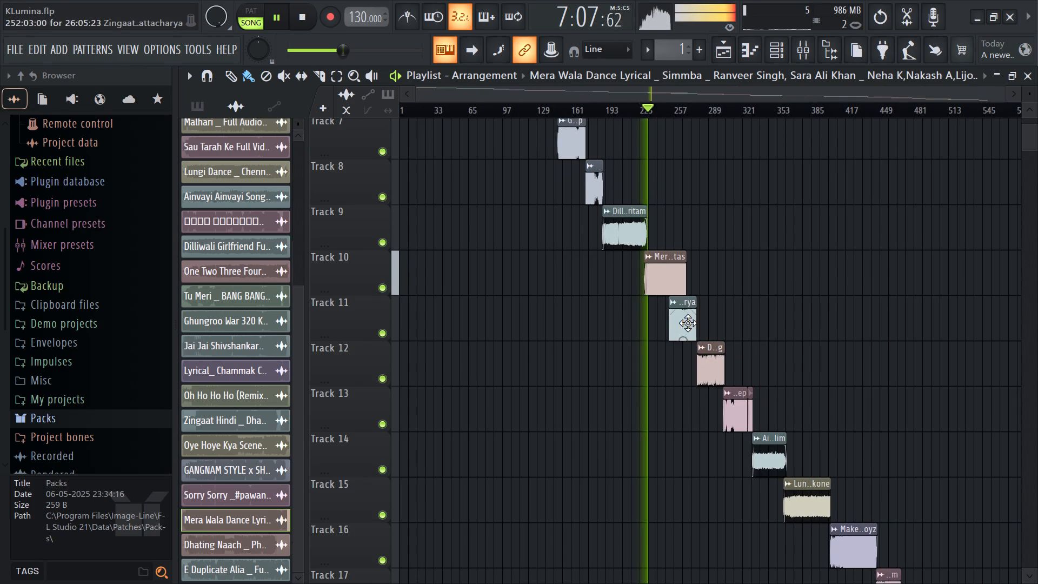
scroll(746, 286, down, 3)
scroll(658, 181, down, 2)
scroll(661, 172, up, 1)
ctrl+drag(657, 148, 743, 222)
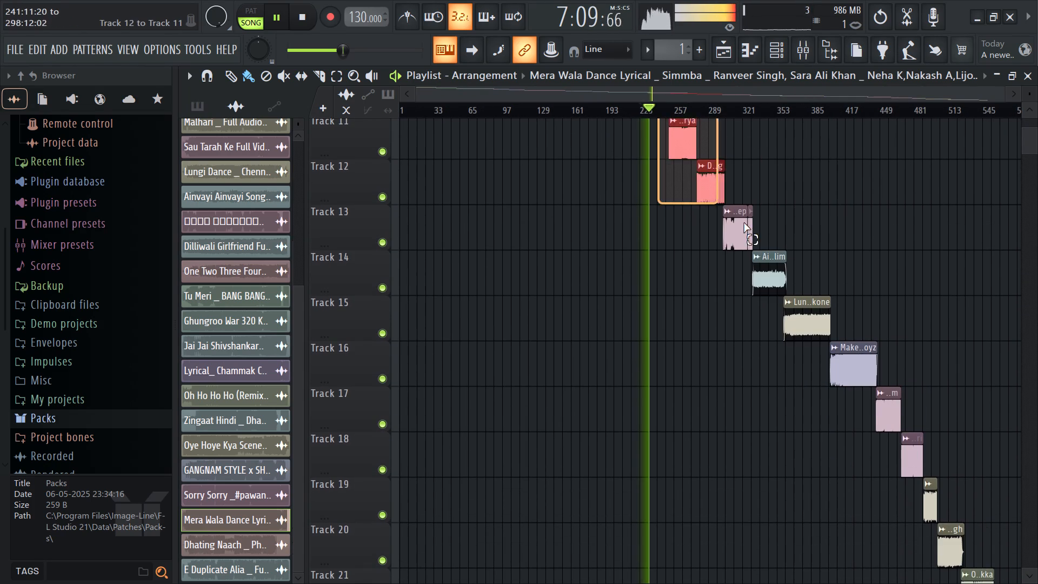
ctrl+drag(743, 222, 936, 583)
scroll(850, 466, down, 2)
scroll(630, 285, up, 6)
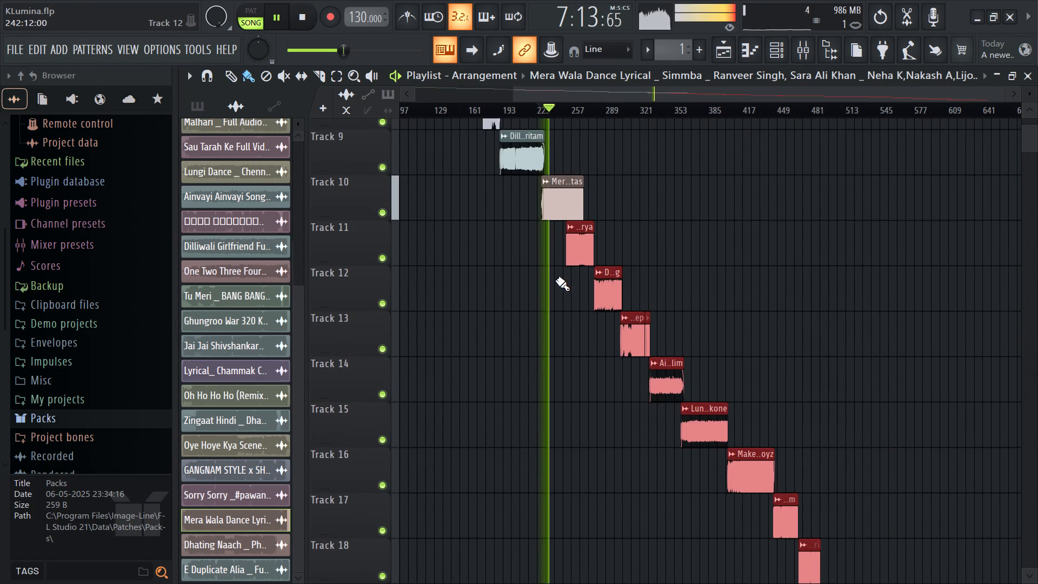
ctrl+scroll(556, 280, up, 15)
ctrl+scroll(704, 248, up, 5)
drag(585, 253, 993, 280)
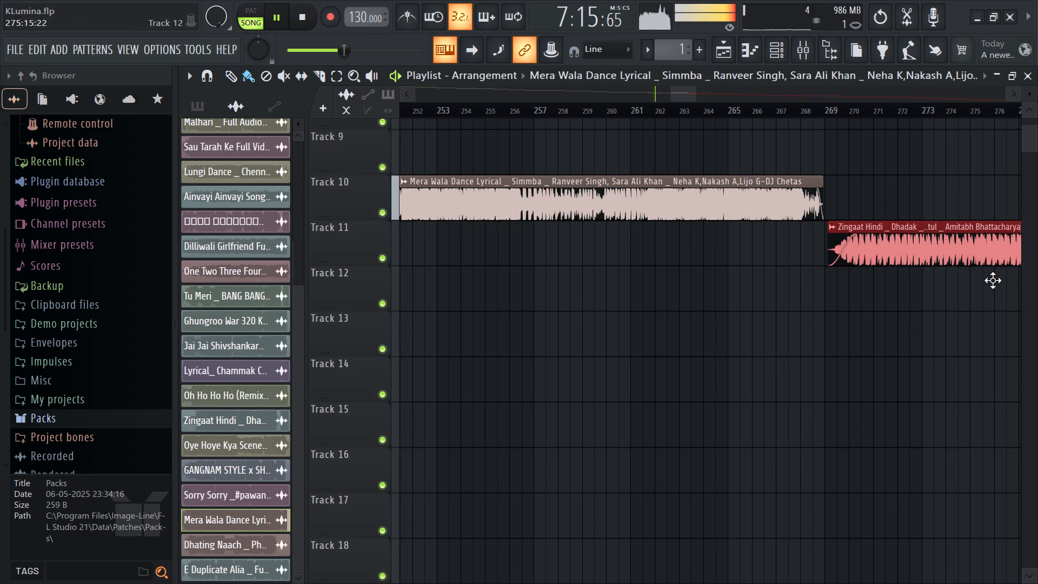
drag(993, 280, 970, 281)
Replay the transition from Mera Wala Dance into Zingaat, shorten Zingaat's fade-in and save the project.
key(space)
key(space)
click(793, 104)
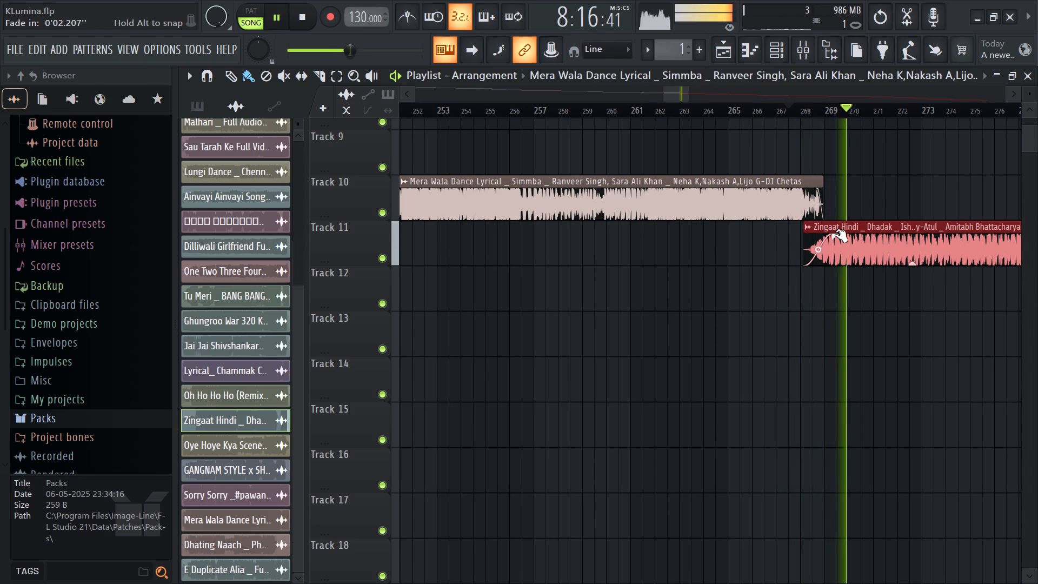
key(space)
key(space)
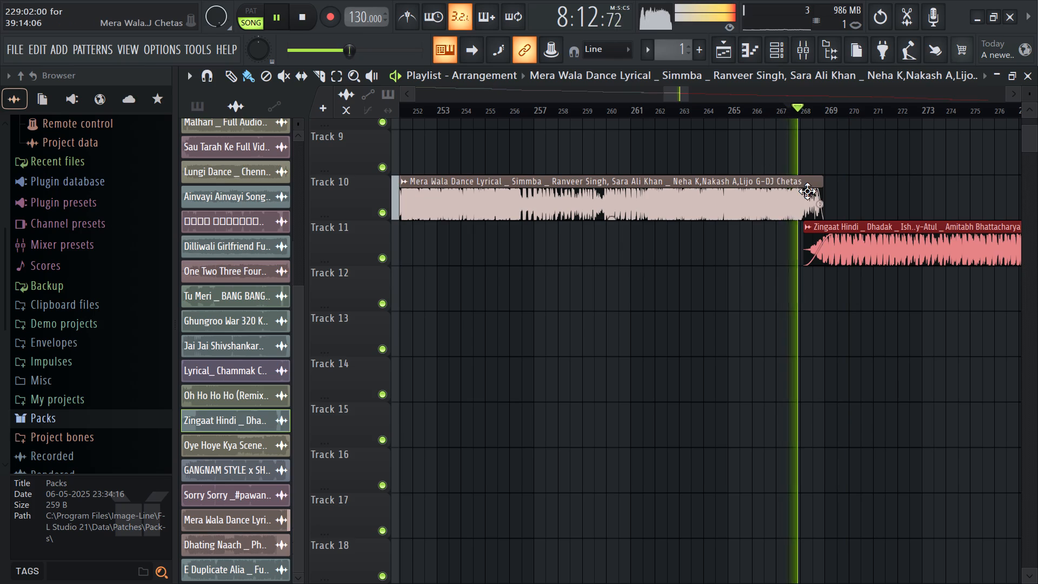
key(ctrl+s)
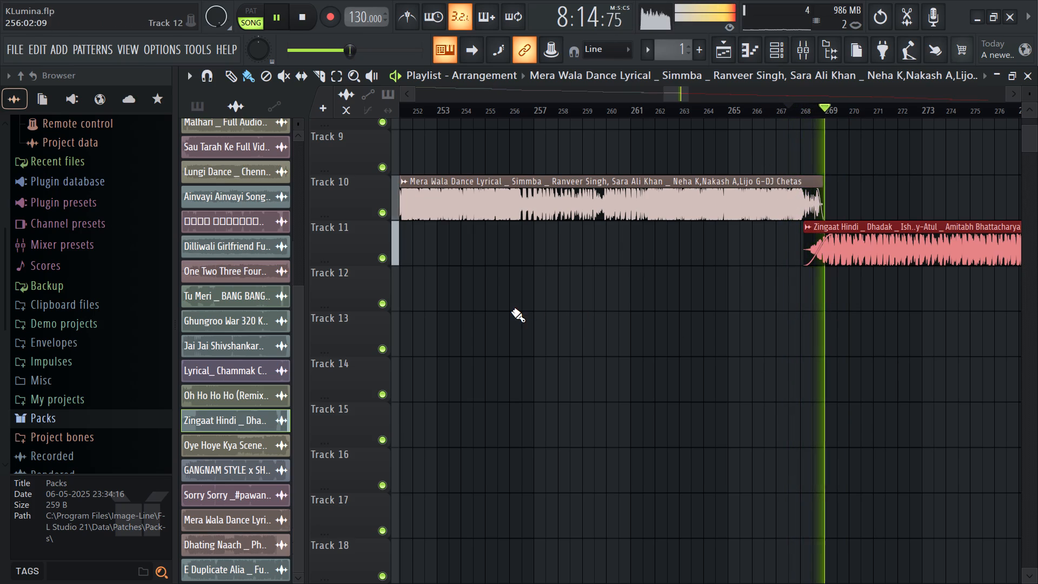
click(533, 291)
drag(834, 237, 815, 238)
key(space)
key(space)
key(ctrl+s)
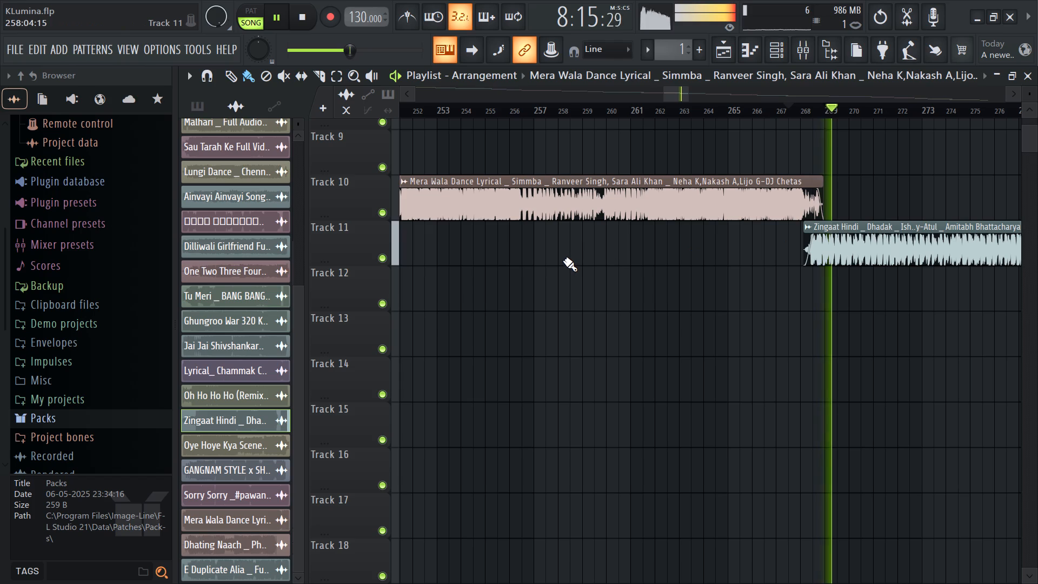
Play the end of the arrangement to check how the final Oh Ho Ho Ho clip on Track 22 finishes.
ctrl+scroll(563, 260, down, 18)
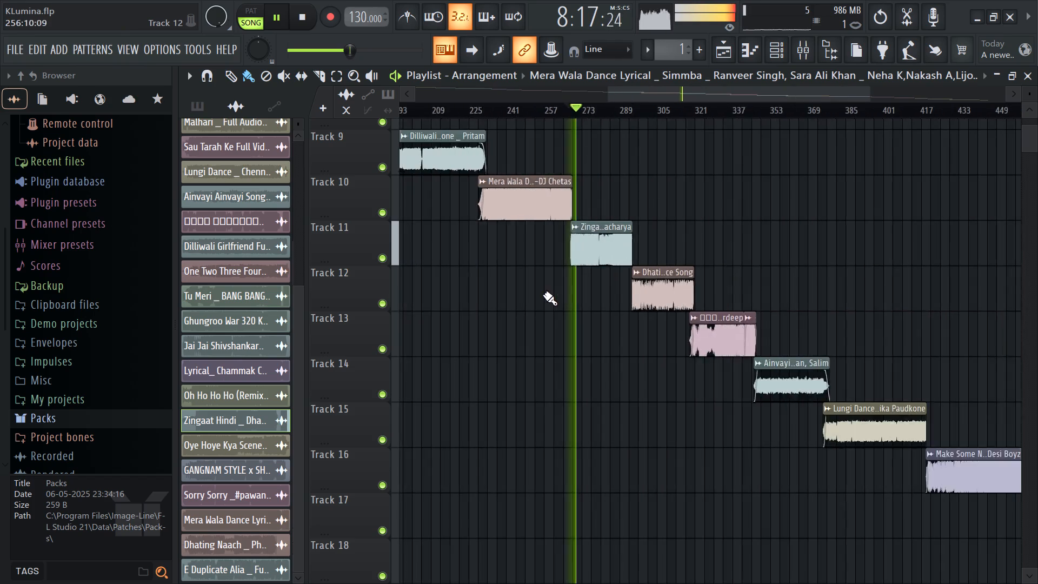
ctrl+scroll(543, 294, down, 4)
scroll(995, 316, down, 7)
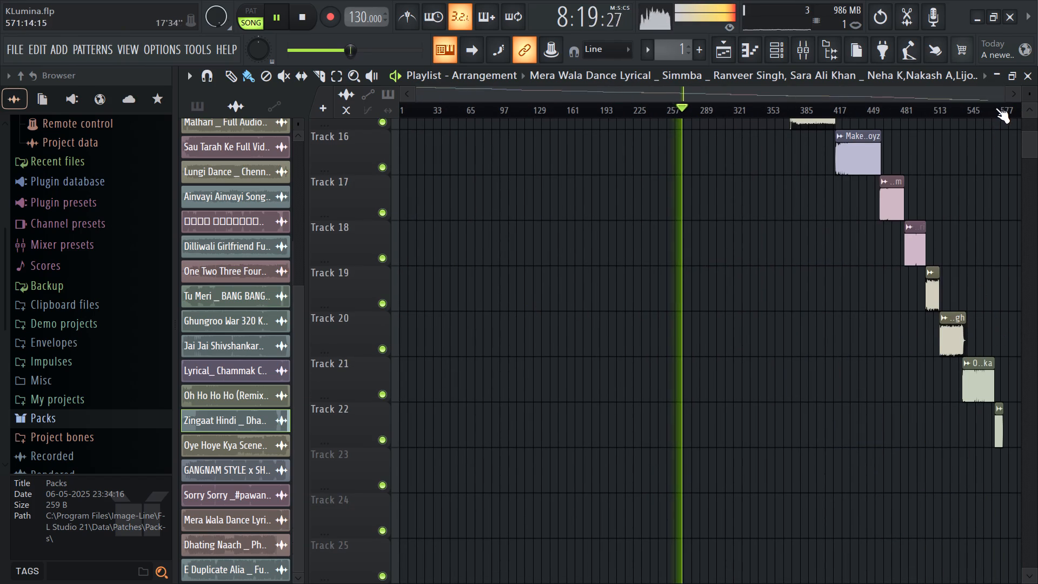
click(997, 107)
ctrl+scroll(714, 323, down, 4)
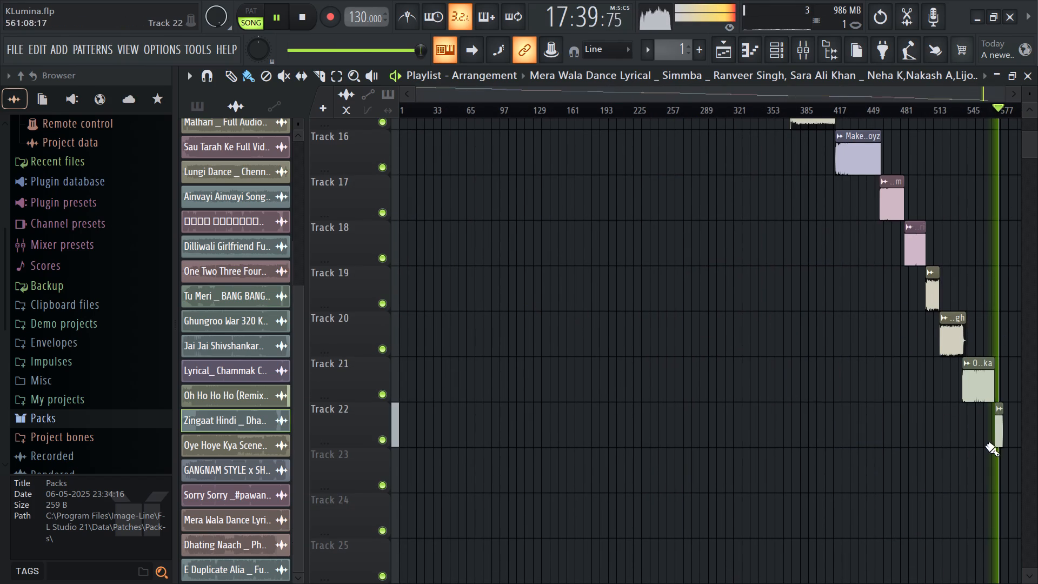
ctrl+scroll(987, 446, up, 9)
drag(868, 87, 994, 91)
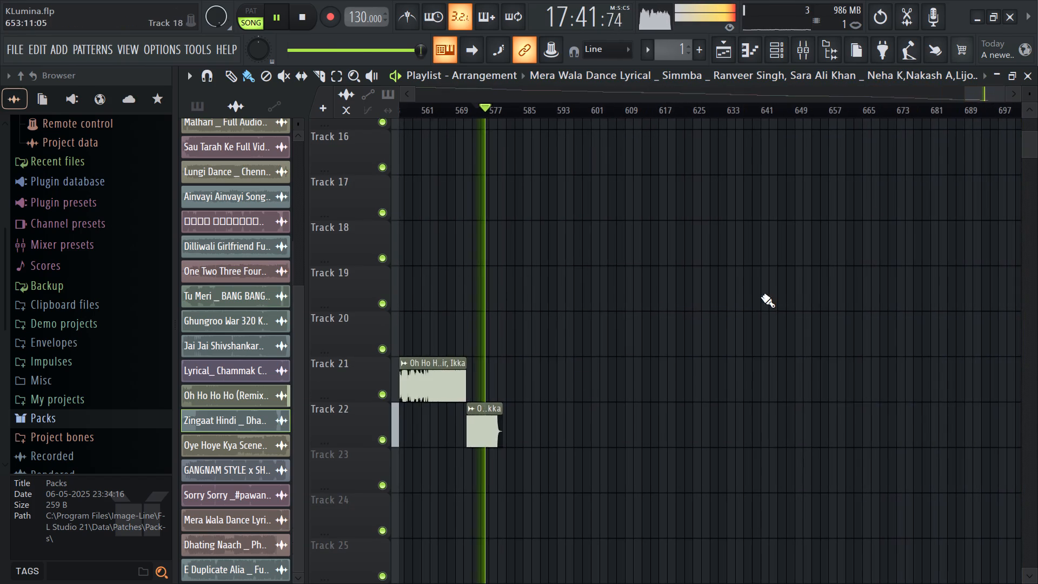
click(494, 104)
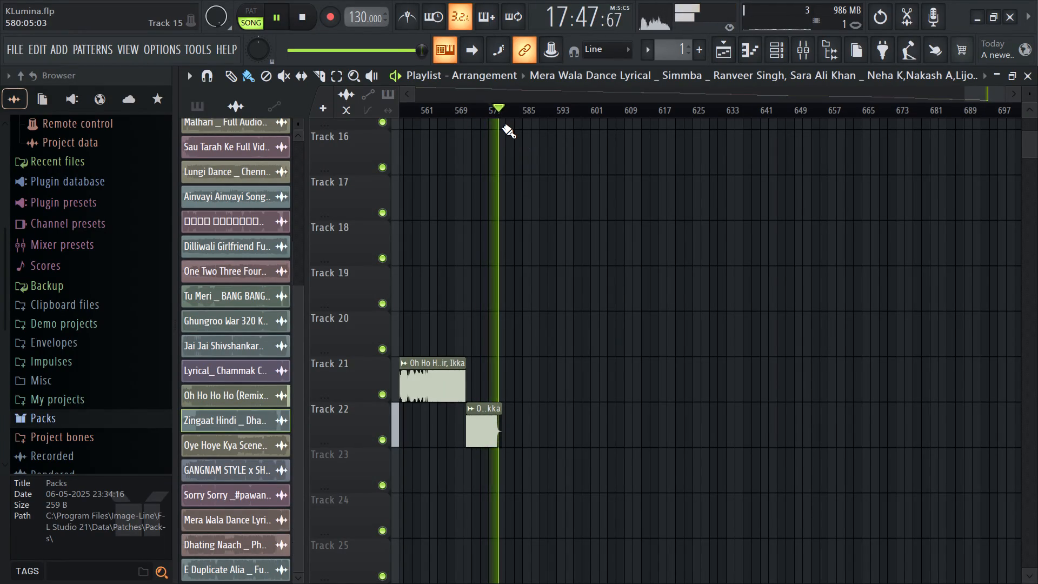
key(space)
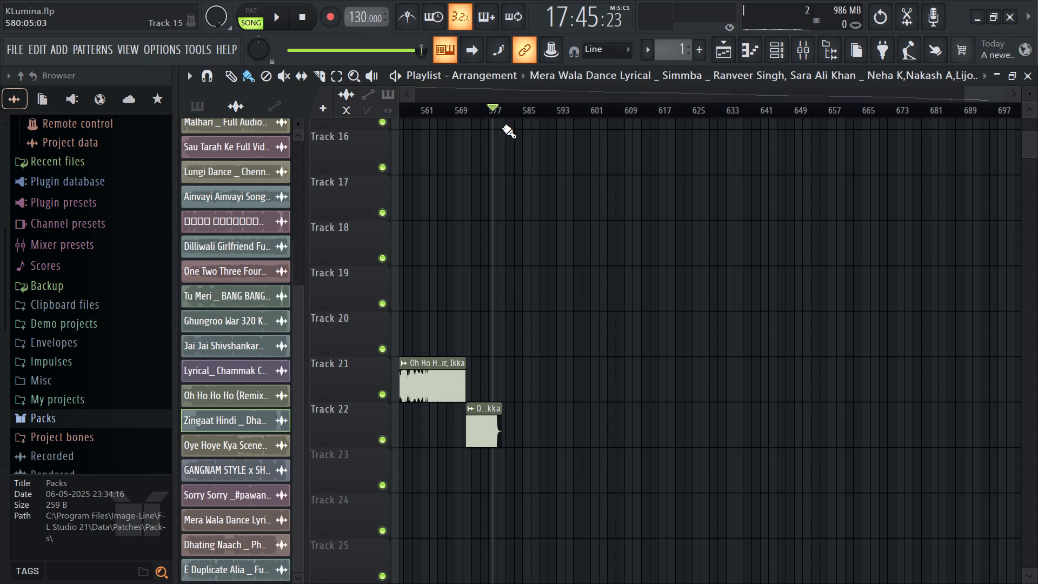
Restart playback from the beginning and listen to the crossfade from Oye Hoye Kya Scene Hai into Tu Meri.
ctrl+scroll(502, 127, up, 1)
ctrl+scroll(502, 127, down, 16)
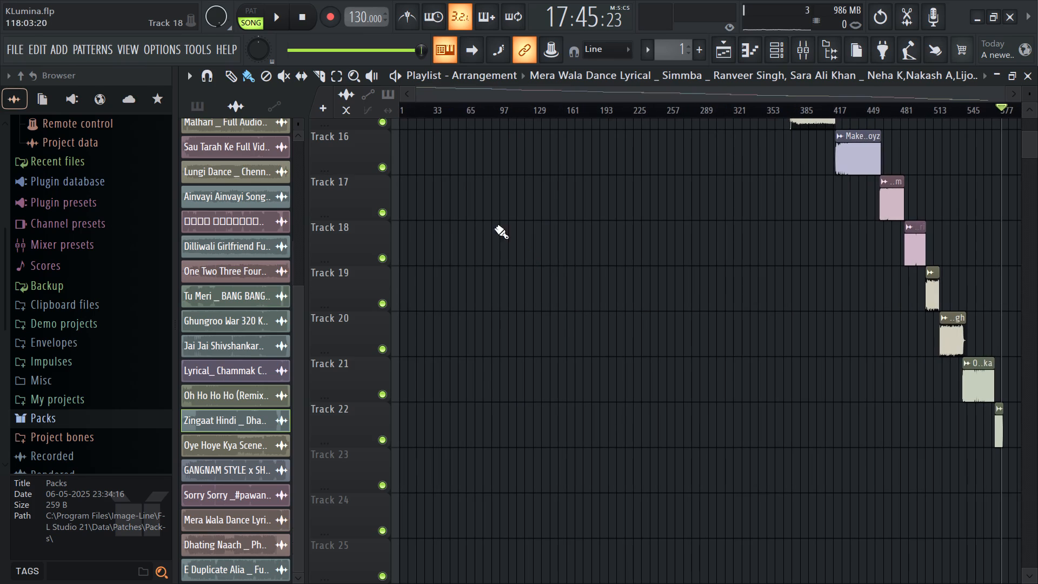
ctrl+scroll(481, 214, down, 5)
scroll(391, 194, up, 20)
scroll(391, 194, up, 5)
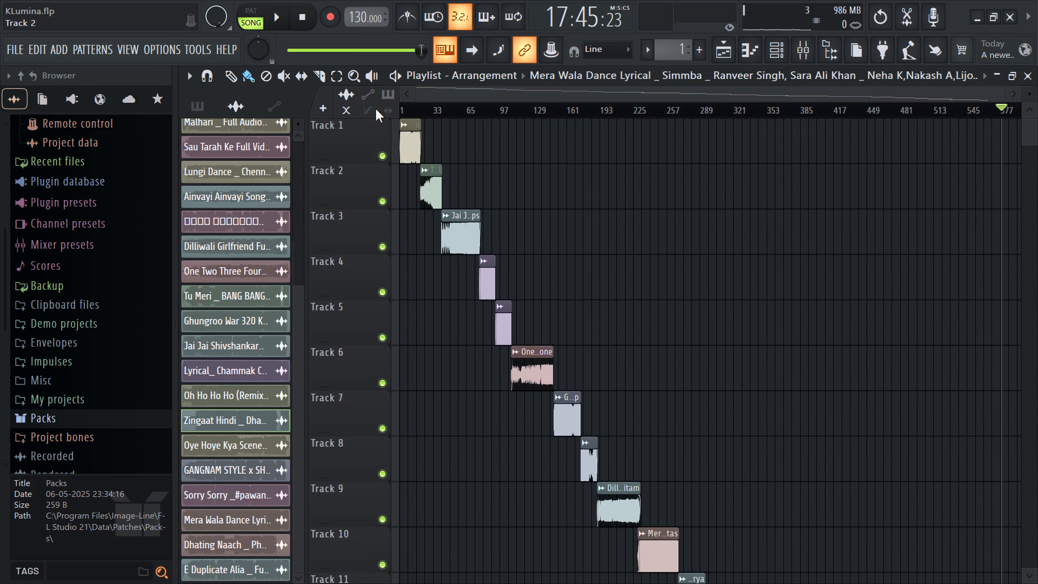
double_click(308, 7)
click(272, 11)
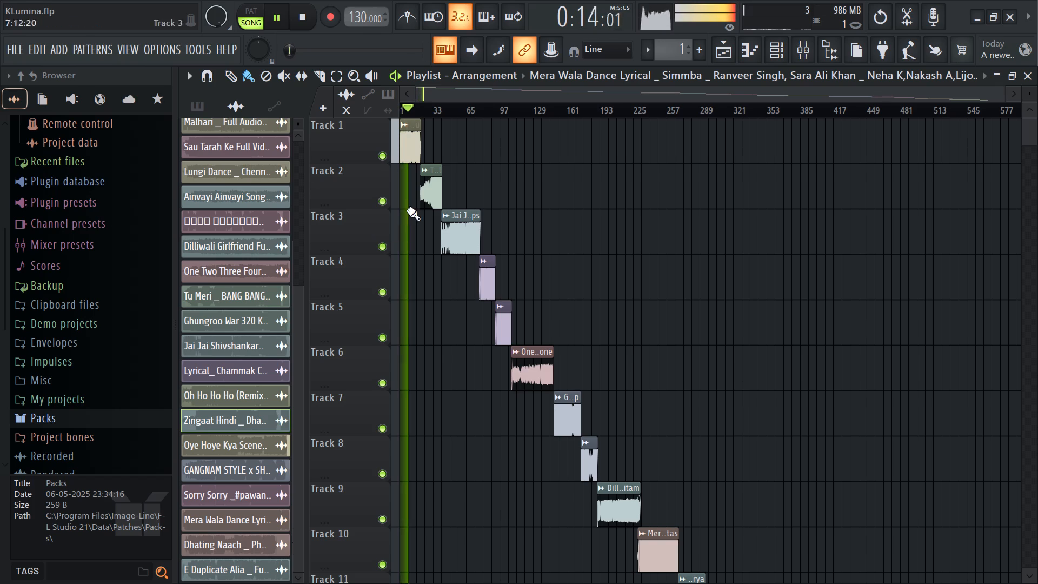
ctrl+scroll(407, 208, up, 12)
ctrl+scroll(485, 183, down, 6)
ctrl+scroll(398, 163, up, 7)
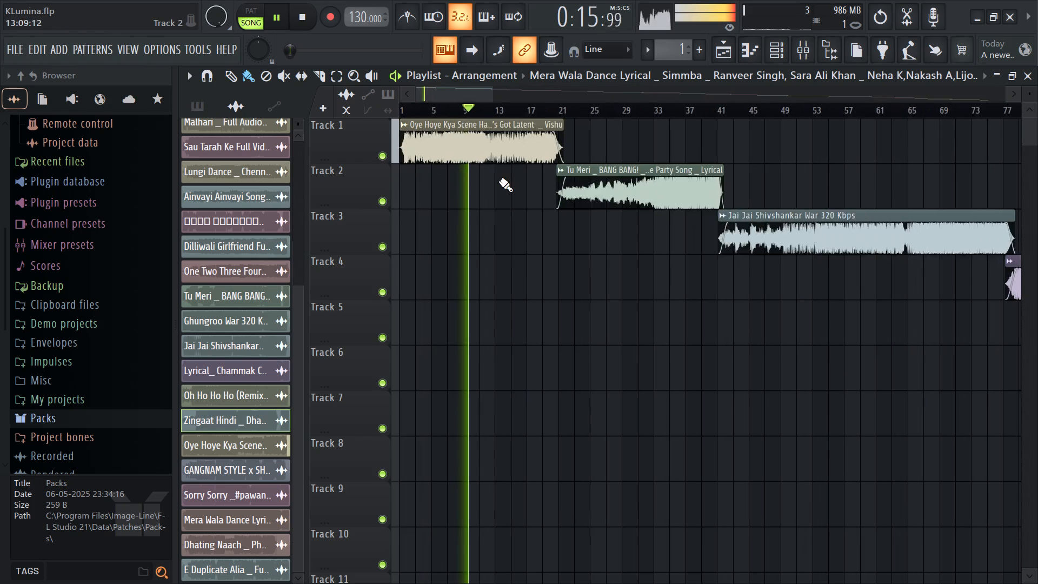
ctrl+scroll(499, 181, up, 6)
ctrl+scroll(625, 230, up, 5)
click(616, 105)
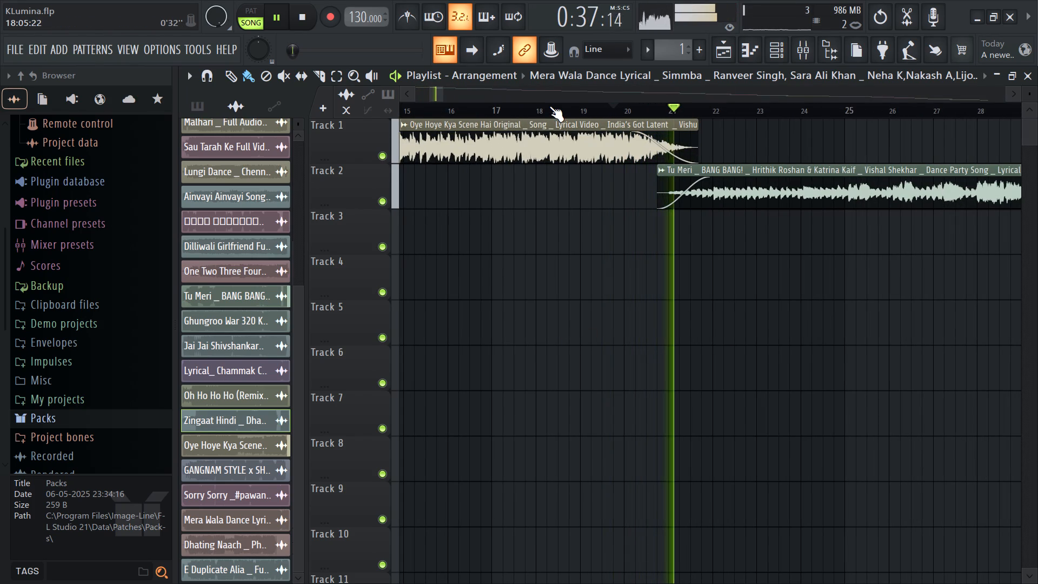
Skim through Oye Hoye Kya Scene Hai and Tu Meri at successive points, listening up to the end of Tu Meri.
ctrl+scroll(619, 275, down, 8)
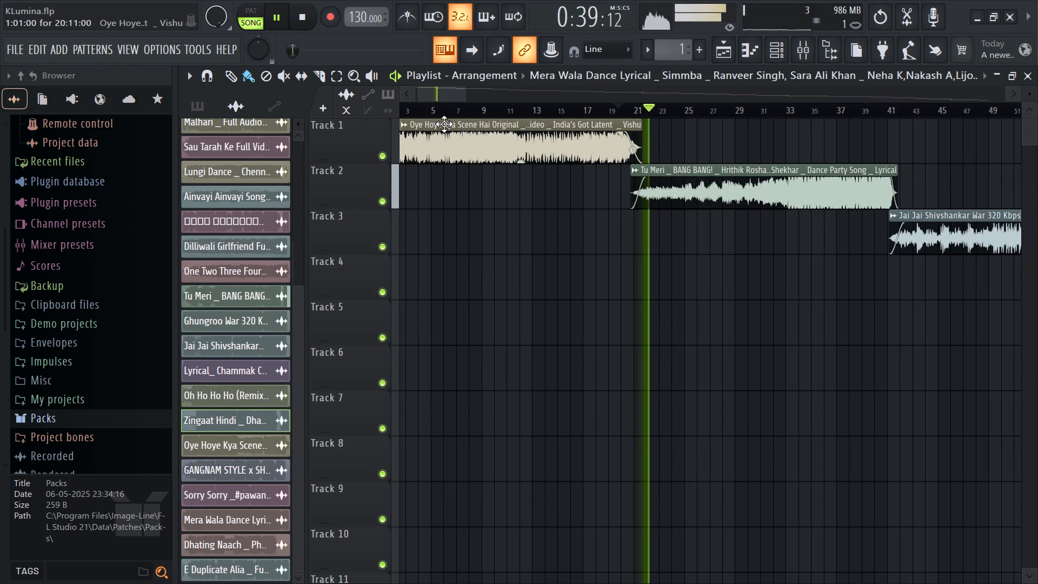
click(447, 109)
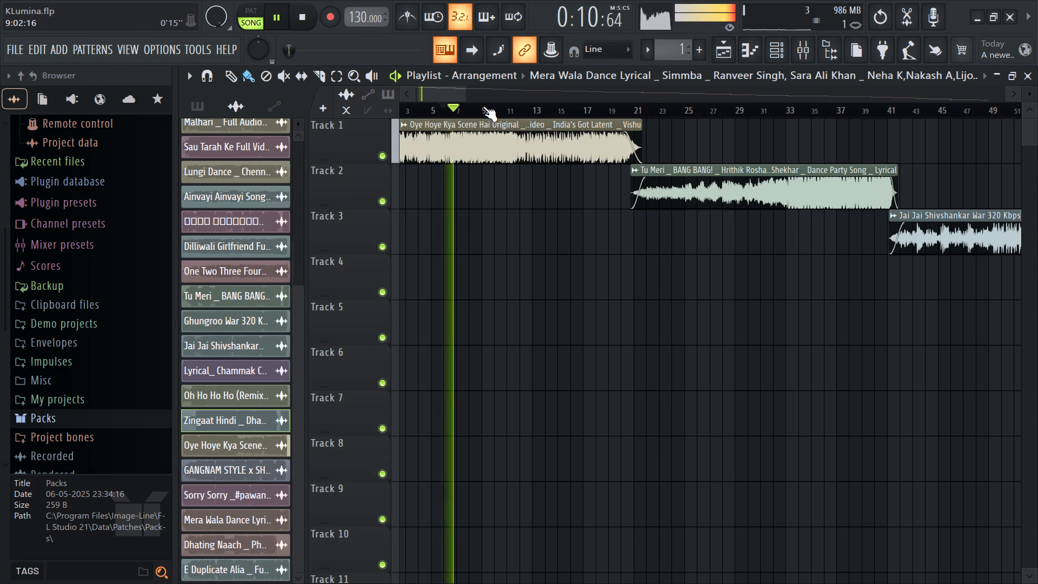
click(483, 106)
click(500, 108)
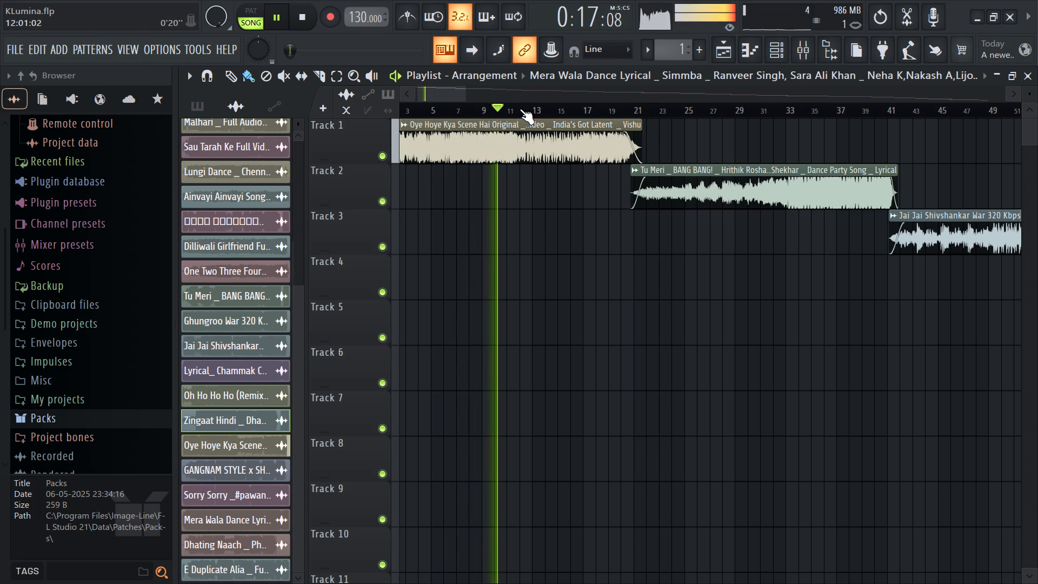
click(520, 109)
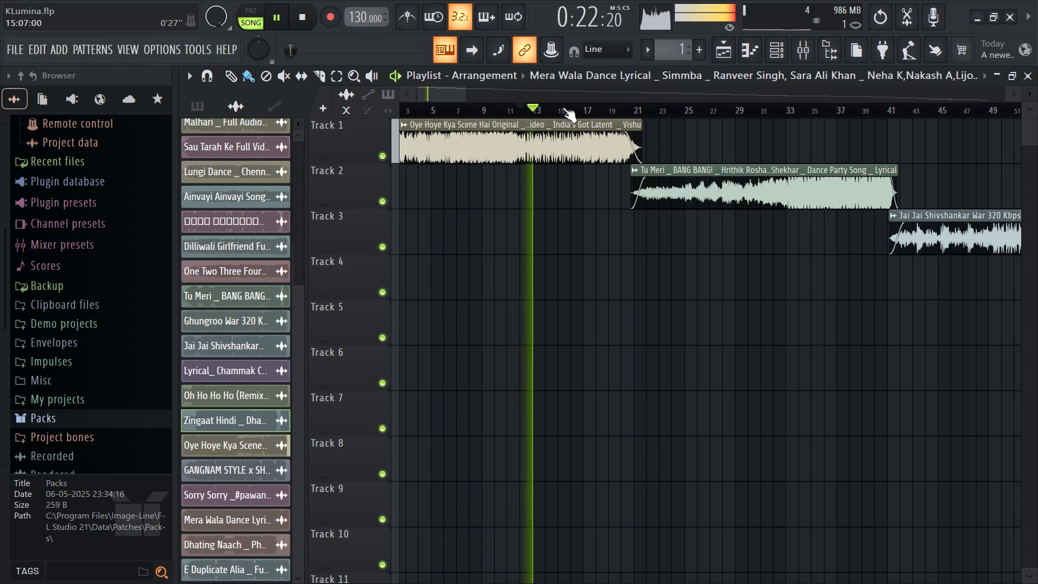
click(562, 107)
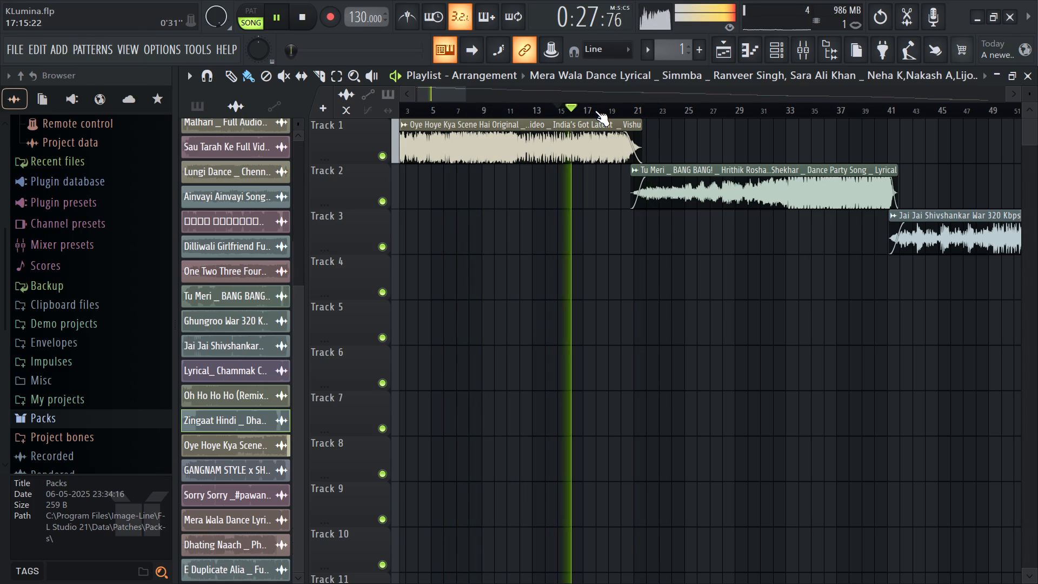
click(595, 110)
click(620, 111)
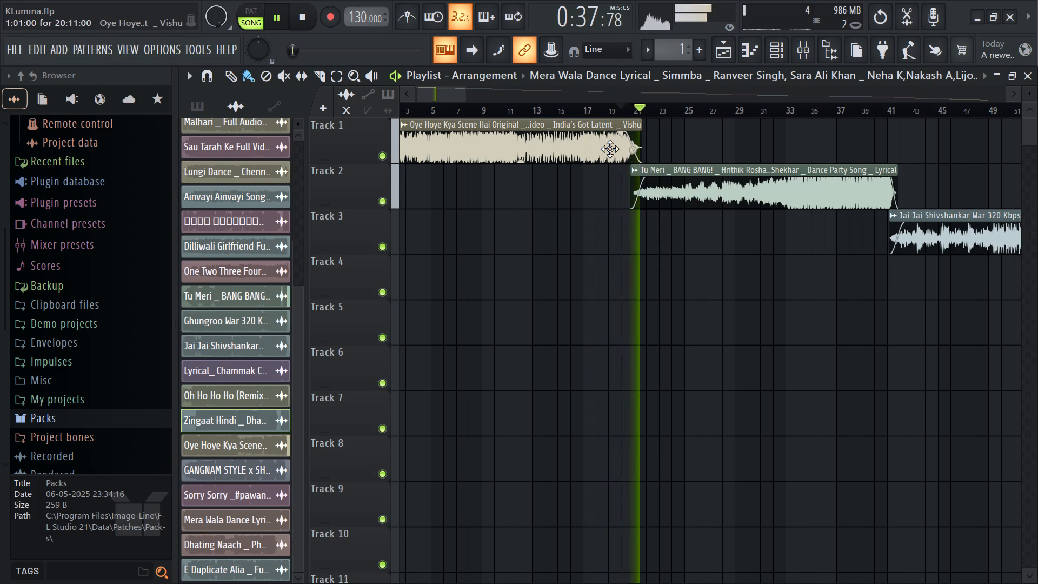
click(706, 104)
click(743, 104)
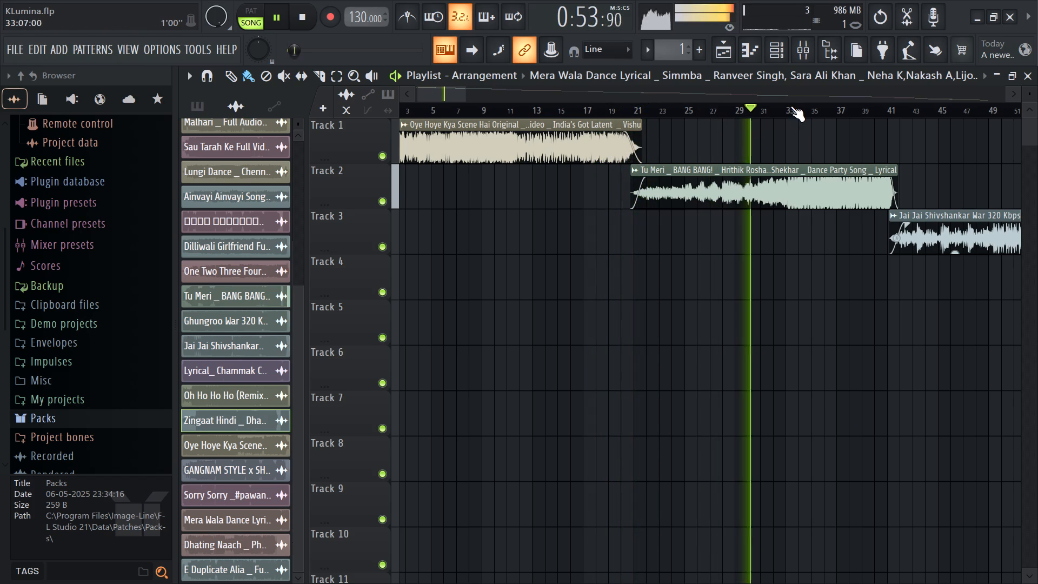
click(791, 107)
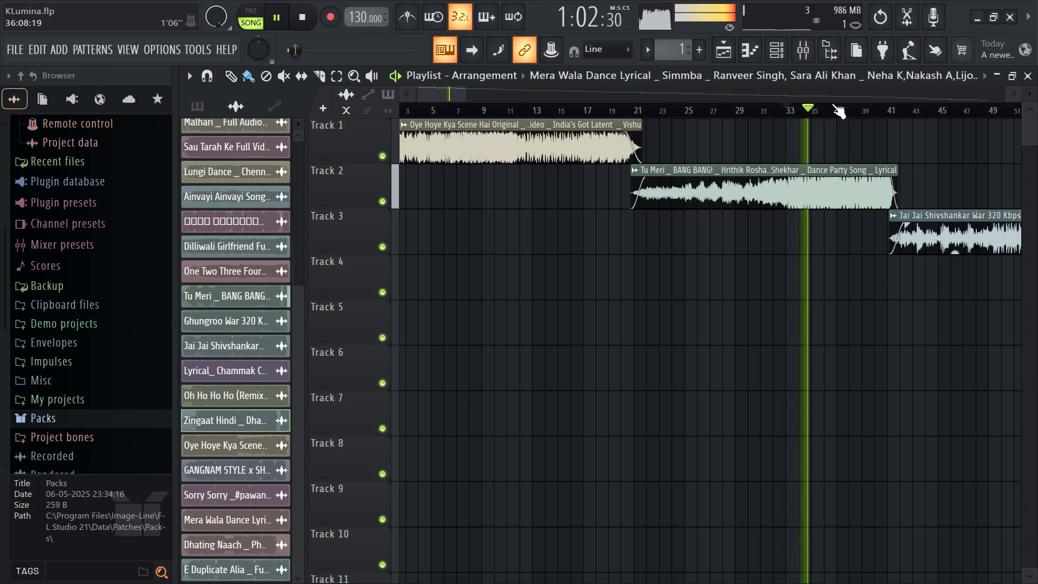
click(834, 100)
click(836, 106)
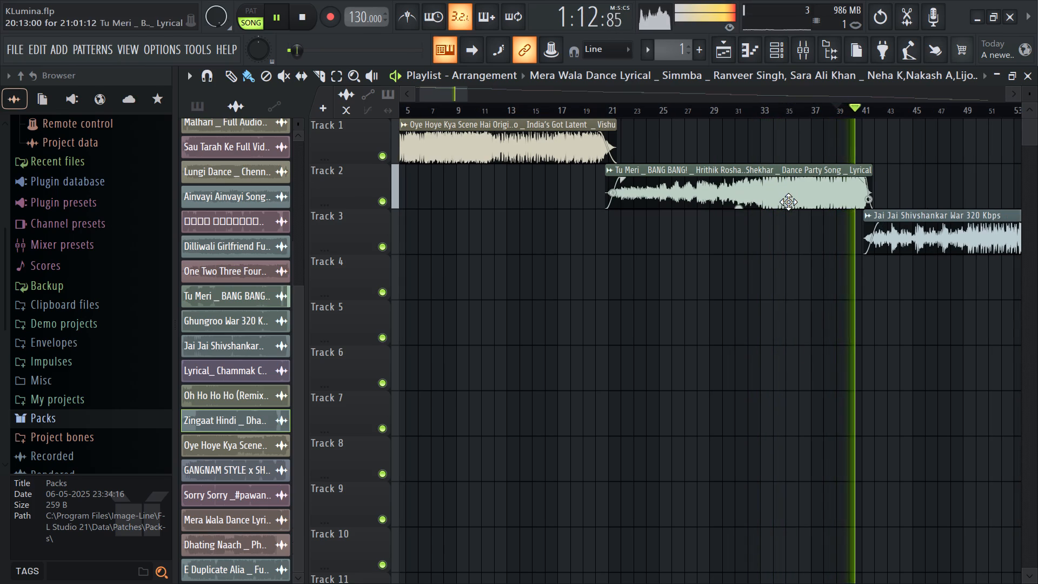
Replay the transition from Tu Meri and shorten Jai Jai Shivshankar's fade-in to slightly under 0.69 s.
ctrl+scroll(788, 376, down, 6)
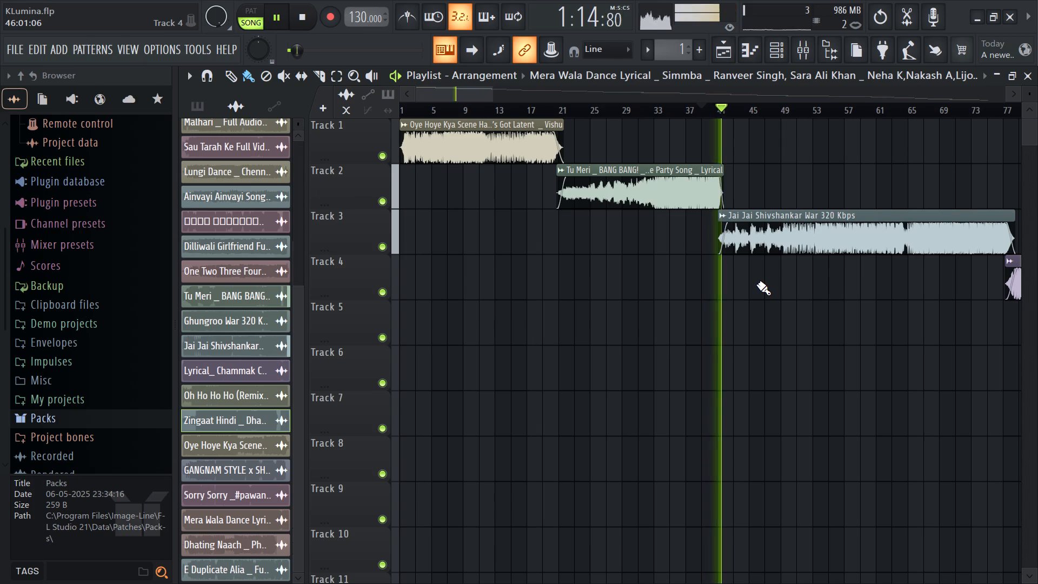
click(706, 109)
ctrl+scroll(764, 276, up, 6)
ctrl+scroll(691, 262, up, 6)
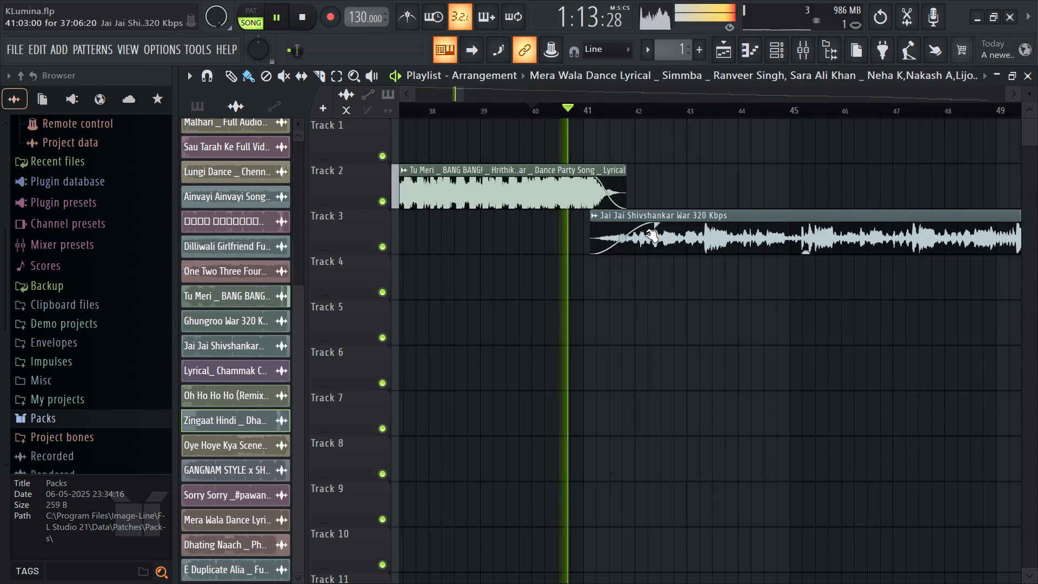
drag(659, 224, 614, 233)
key(space)
key(space)
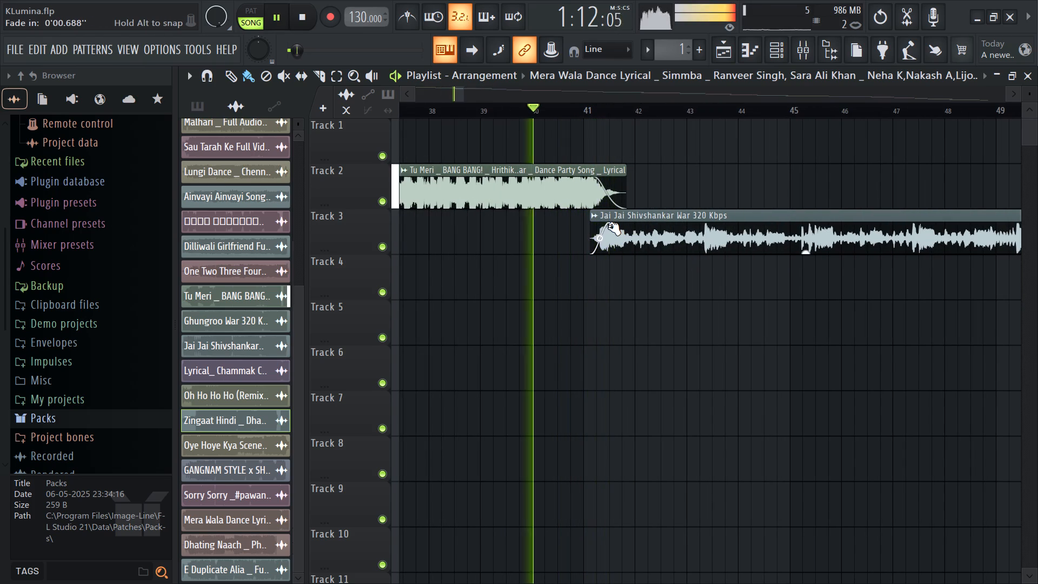
drag(609, 226, 604, 228)
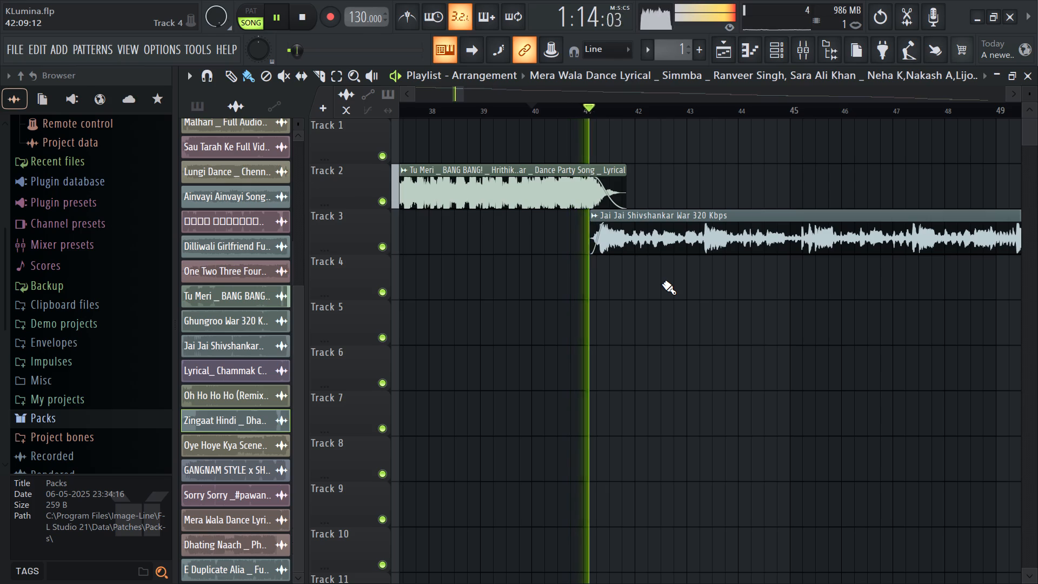
Skim through Jai Jai Shivshankar to its end and shorten the fade-in of Track 4's Chammak Challo clip to under 1.495 s.
ctrl+scroll(451, 267, down, 7)
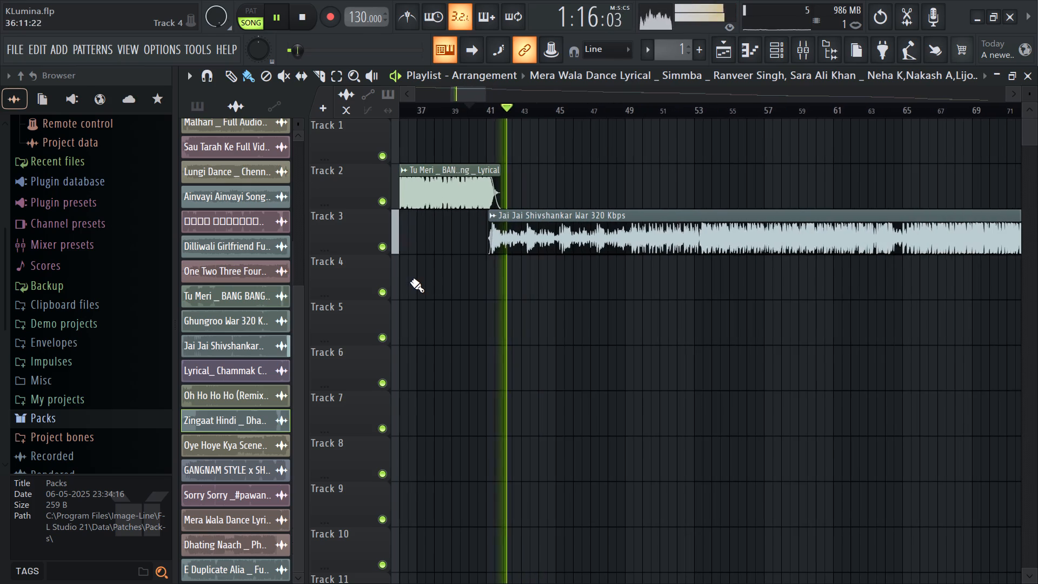
ctrl+scroll(577, 129, down, 6)
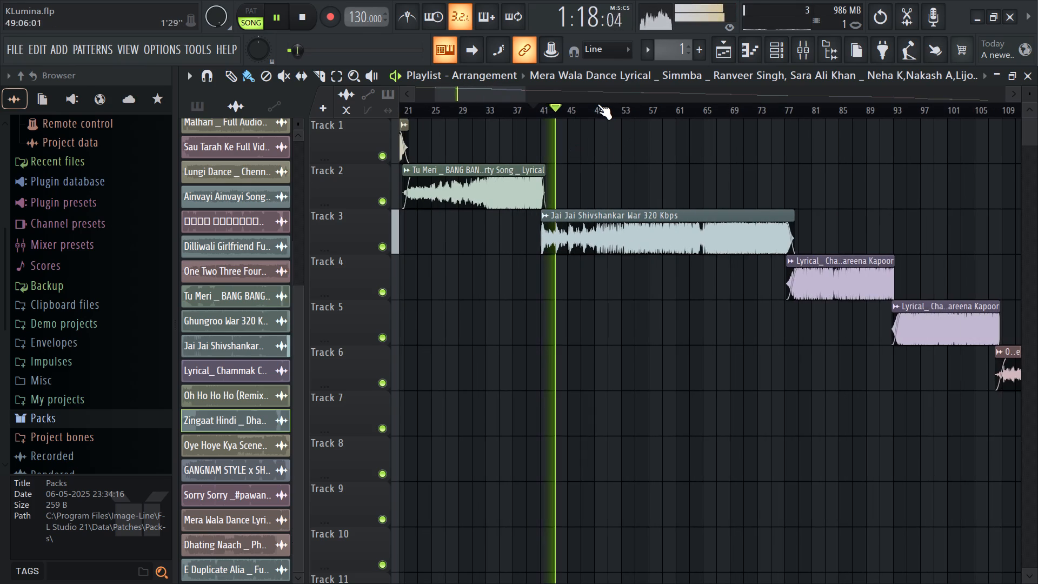
click(613, 105)
click(662, 105)
click(704, 101)
click(755, 102)
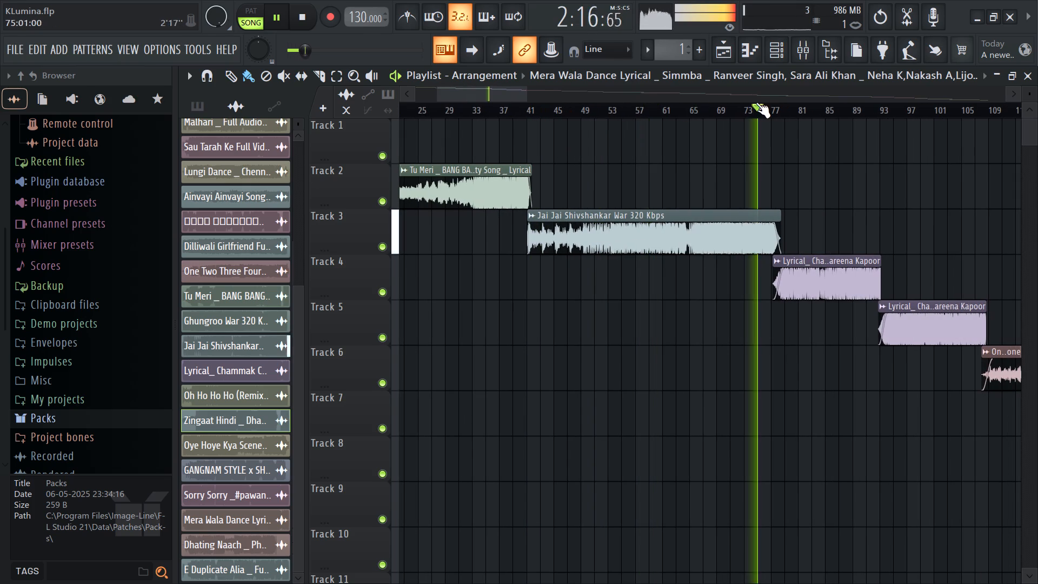
ctrl+scroll(782, 303, up, 13)
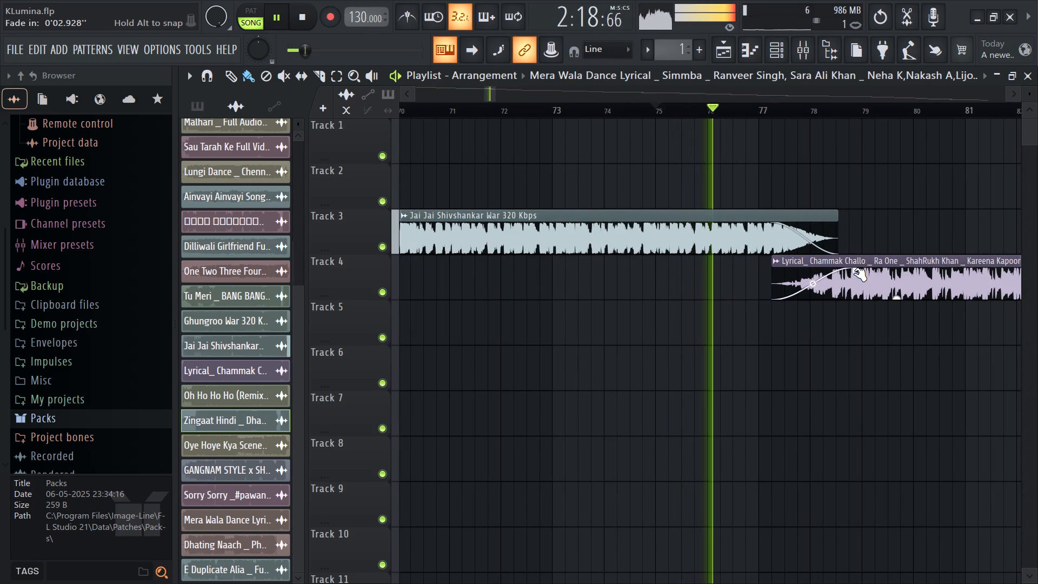
drag(855, 272, 814, 275)
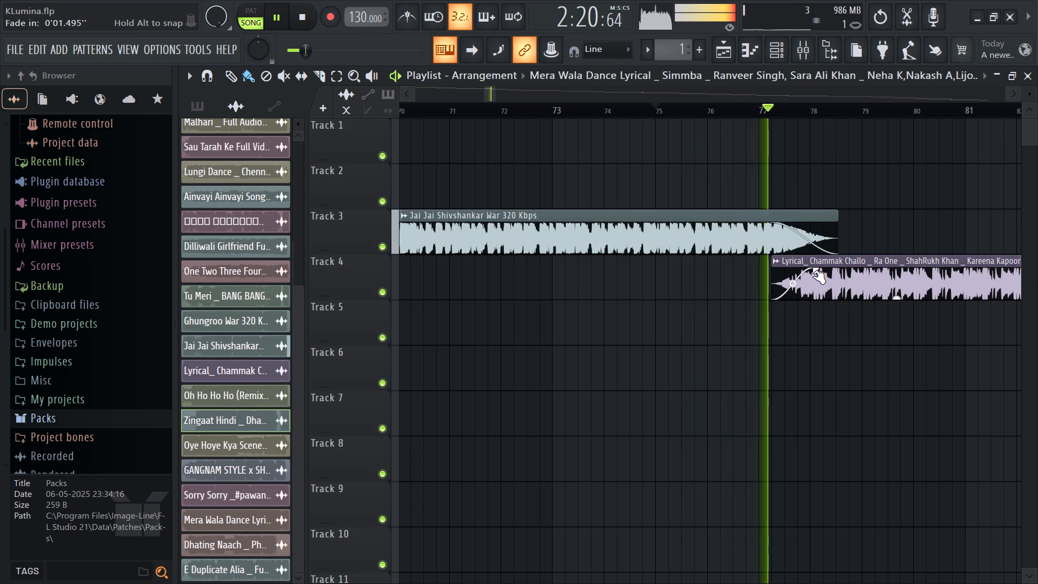
drag(814, 275, 796, 281)
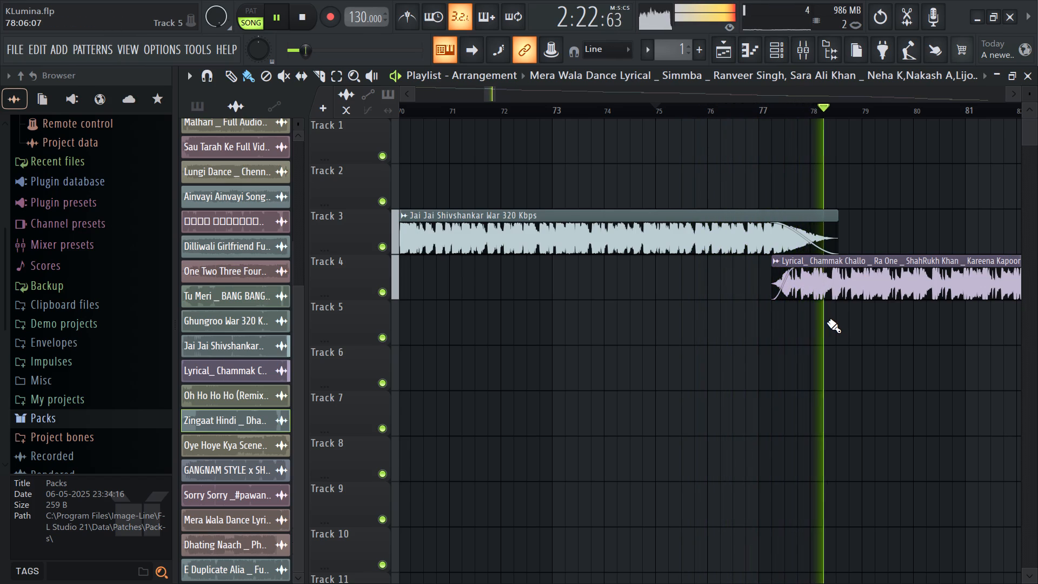
Play the end of Track 4's Chammak Challo clip and shorten the fade-in of the Track 5 Chammak Challo clip to almost nothing.
ctrl+scroll(489, 288, down, 13)
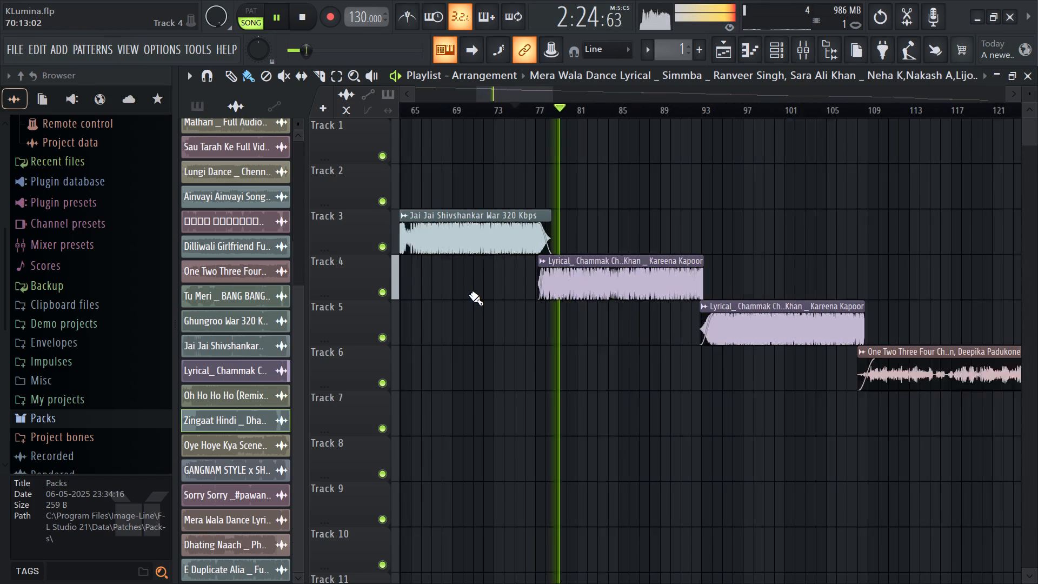
click(610, 111)
ctrl+scroll(614, 298, up, 10)
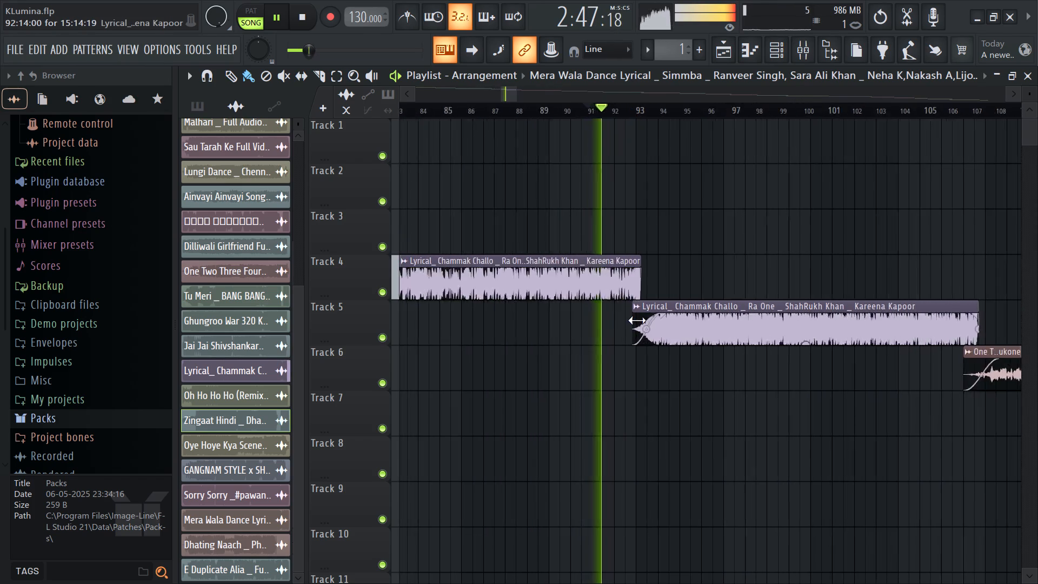
ctrl+scroll(637, 320, up, 9)
drag(751, 315, 582, 310)
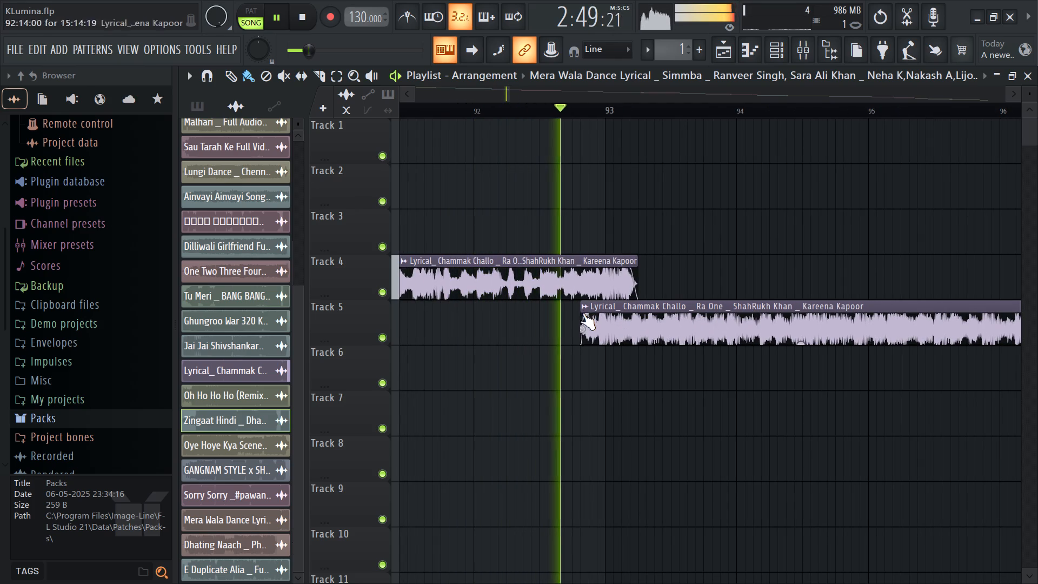
Play the end of Track 5's Chammak Challo clip and shorten One Two Three Four's fade-in on Track 6 to about half a bar.
ctrl+scroll(443, 384, down, 14)
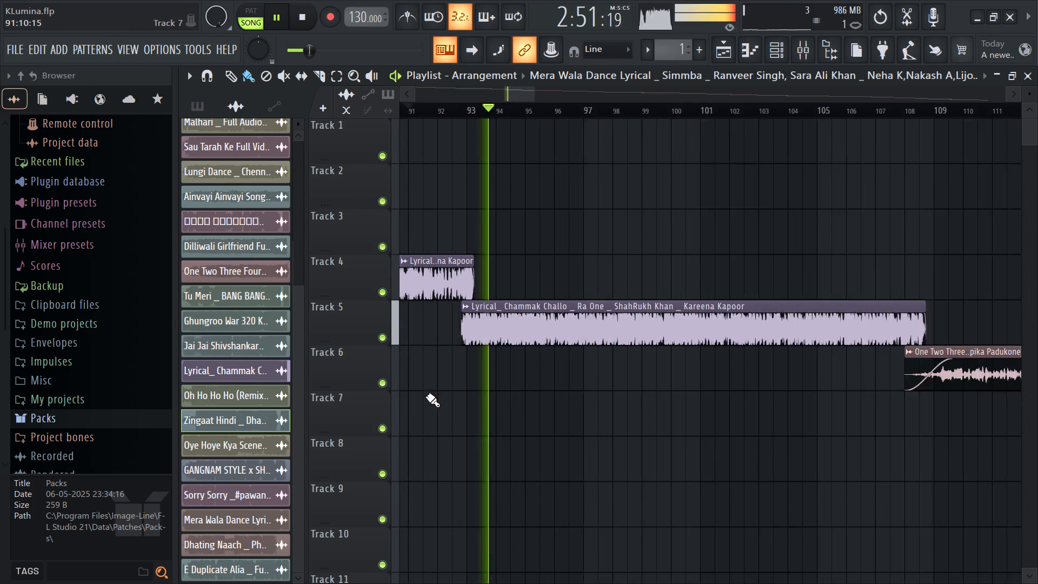
ctrl+scroll(715, 405, up, 7)
click(505, 103)
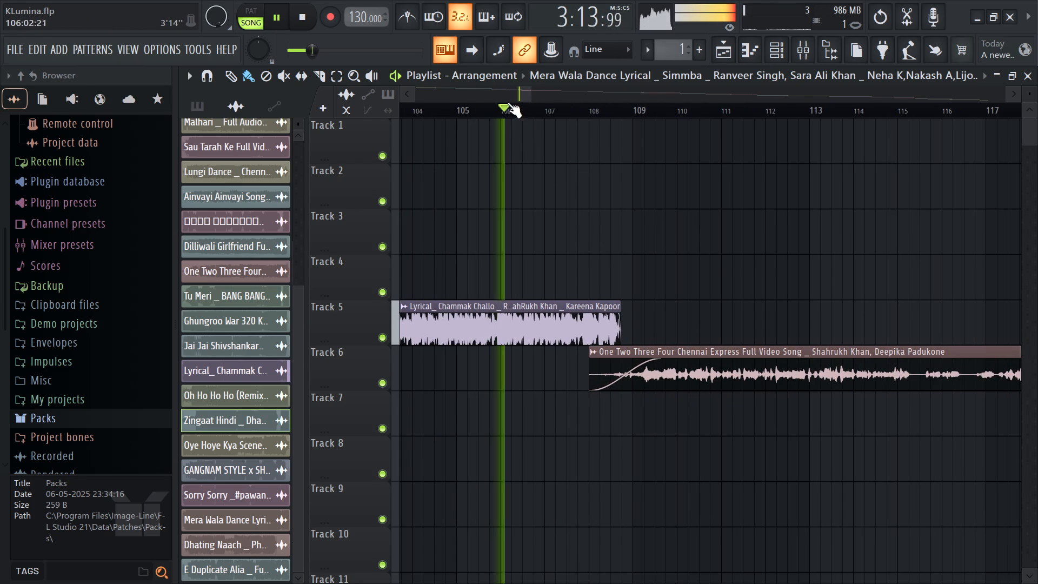
drag(664, 359, 613, 368)
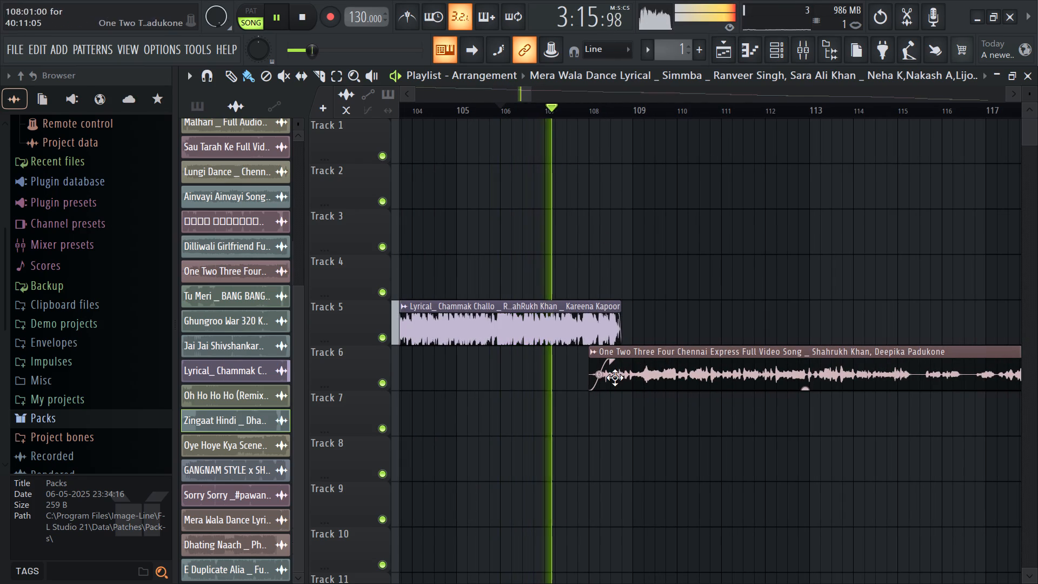
Save the project.
key(ctrl+s)
key(ctrl+s)
key(ctrl+s)
key(ctrl+s)
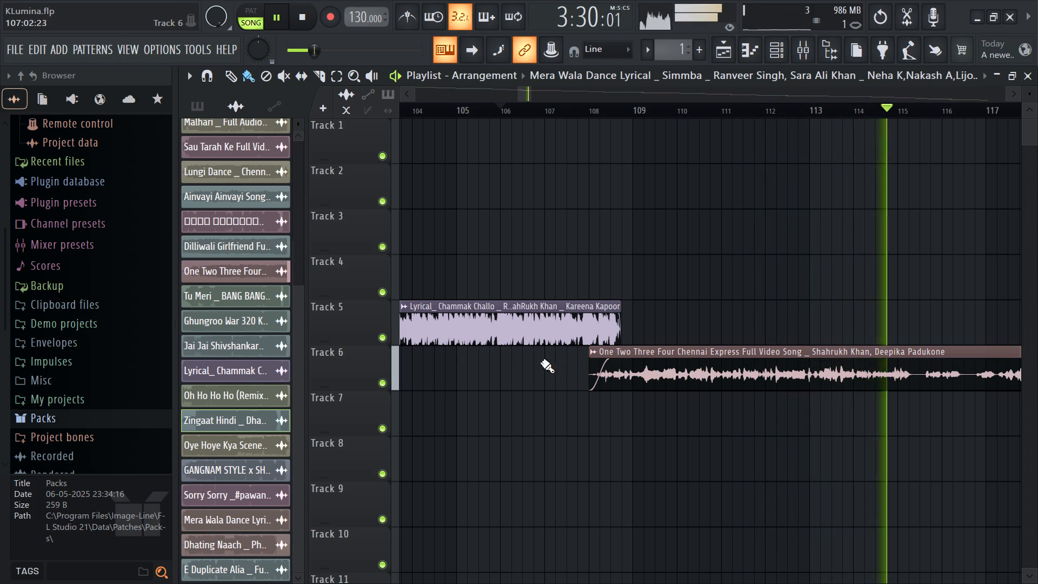
Listen to the transitions from One Two Three Four into GANGNAM STYLE and between the two GANGNAM STYLE clips on Tracks 7 and 8.
ctrl+scroll(507, 343, down, 4)
ctrl+scroll(407, 326, down, 10)
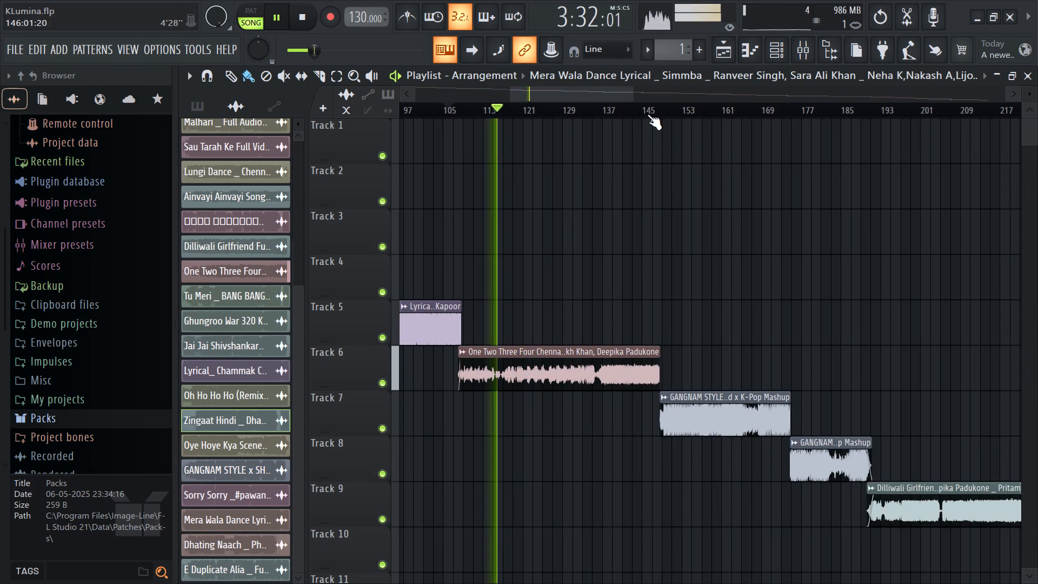
click(649, 114)
click(657, 113)
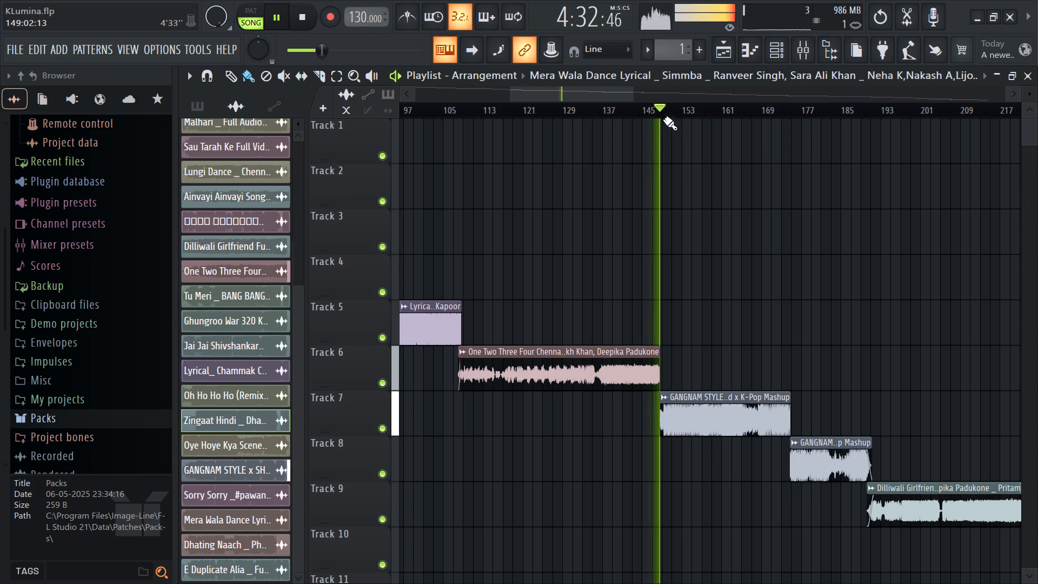
click(770, 108)
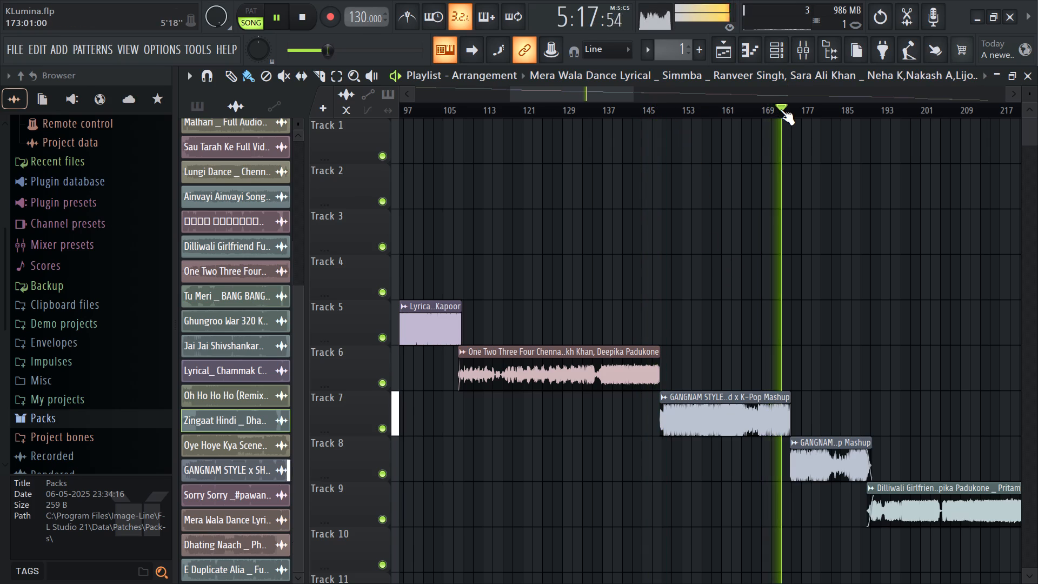
click(780, 109)
click(780, 109)
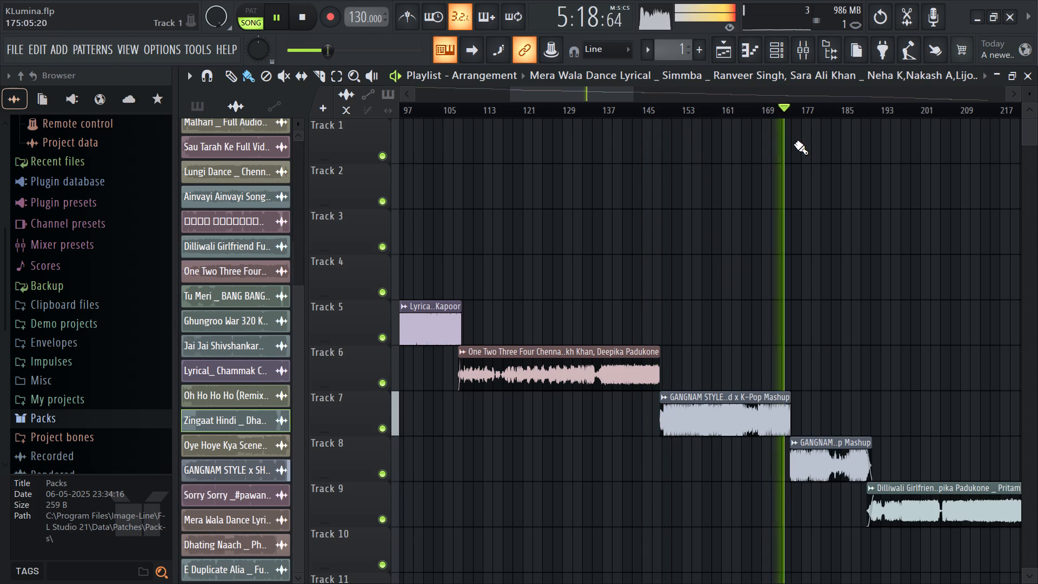
Save the project while the join between the two GANGNAM STYLE clips plays.
key(ctrl+s)
key(ctrl+s)
key(ctrl+s)
key(ctrl+s)
key(ctrl+s)
key(ctrl+s)
key(ctrl+s)
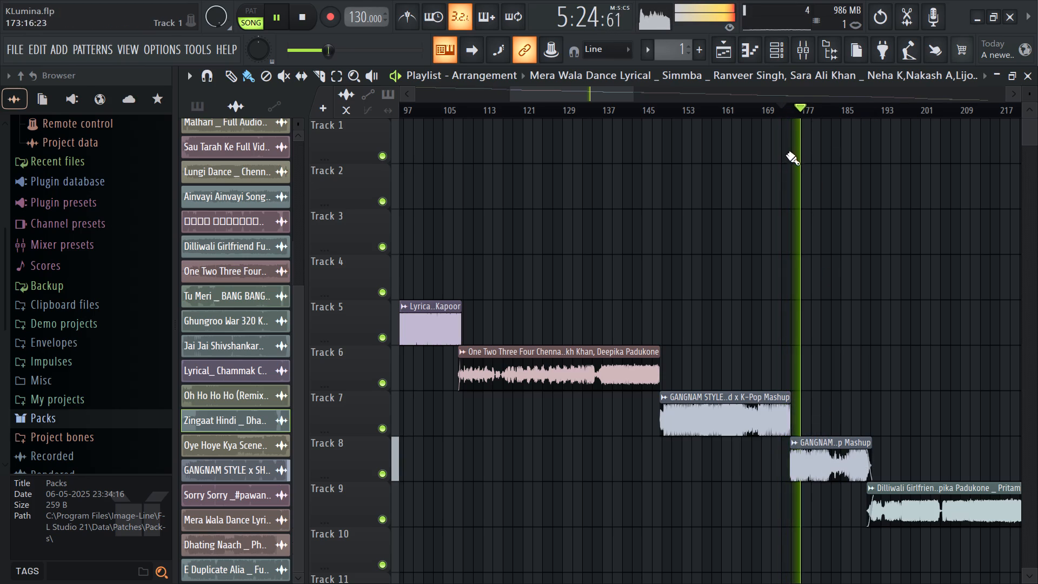
Replay the join between the two GANGNAM STYLE clips, and play the end of the Track 8 clip leading into Dilliwali Girlfriend.
click(784, 111)
ctrl+scroll(764, 480, up, 6)
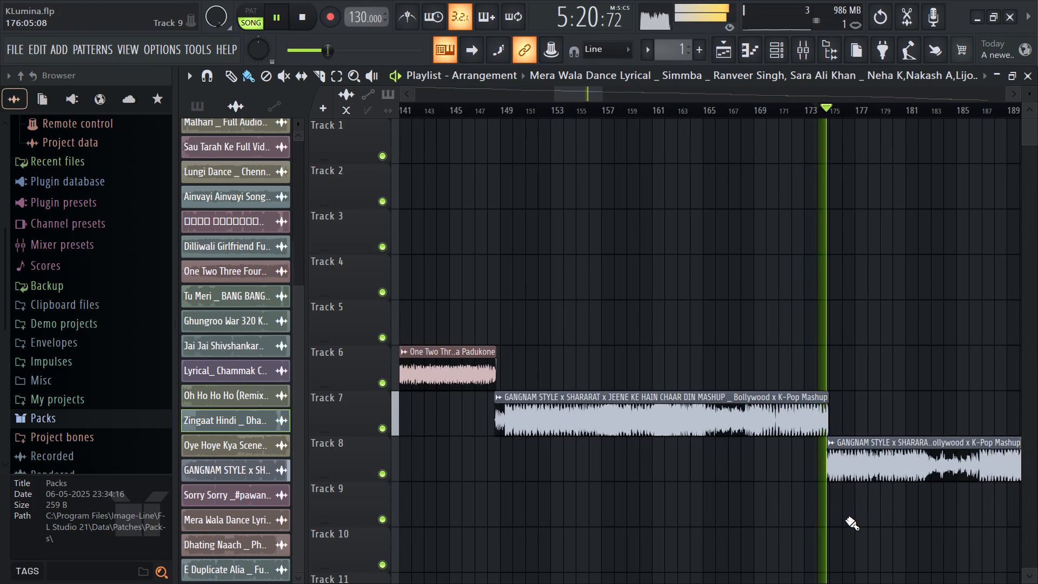
ctrl+scroll(647, 485, down, 7)
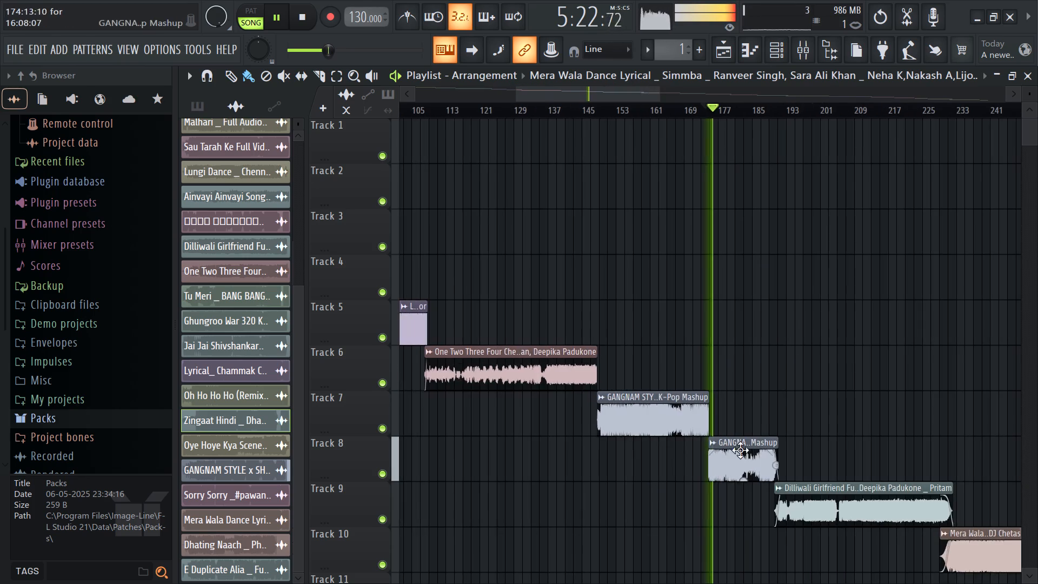
ctrl+scroll(756, 416, up, 14)
click(720, 111)
Save the project during playback of the transition into Dilliwali Girlfriend.
key(ctrl+s)
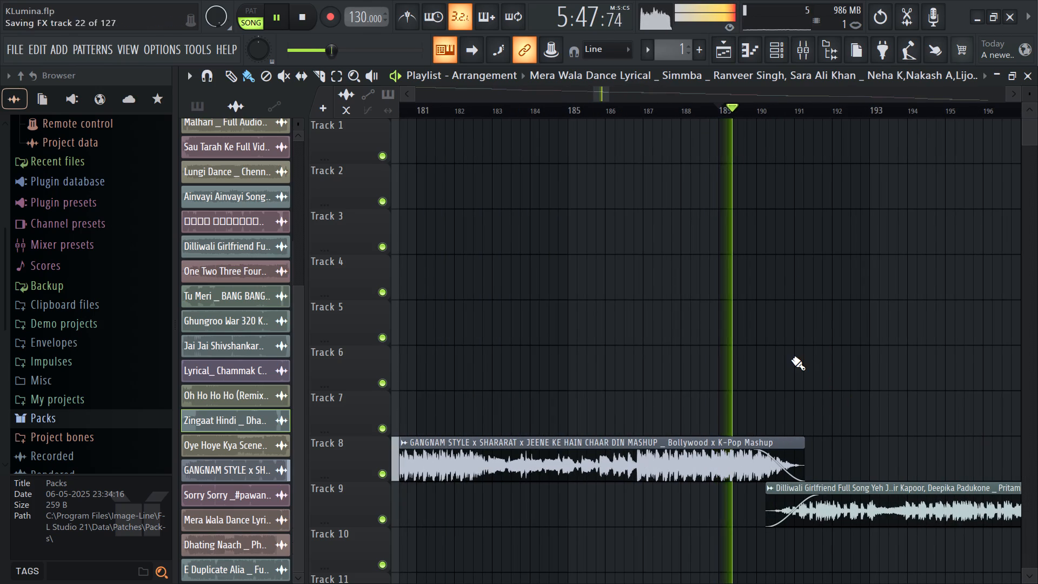
key(ctrl+s)
key(ctrl+s)
key(ctrl+s)
key(ctrl+s)
key(ctrl+s)
key(ctrl+s)
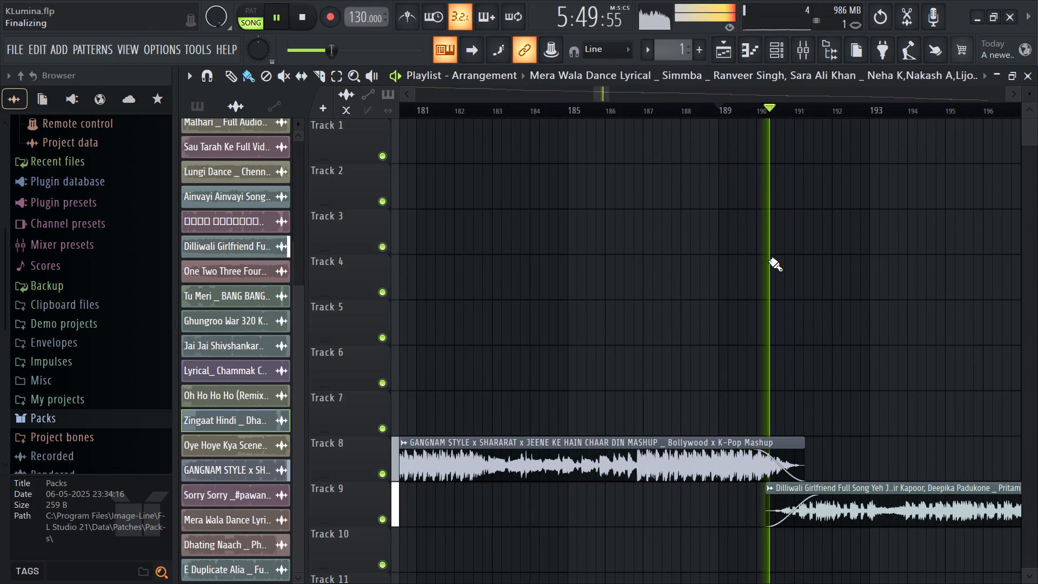
Shorten the fade-in of the Dilliwali Girlfriend clip on Track 9 to slightly under 2.476 s.
drag(817, 498, 814, 498)
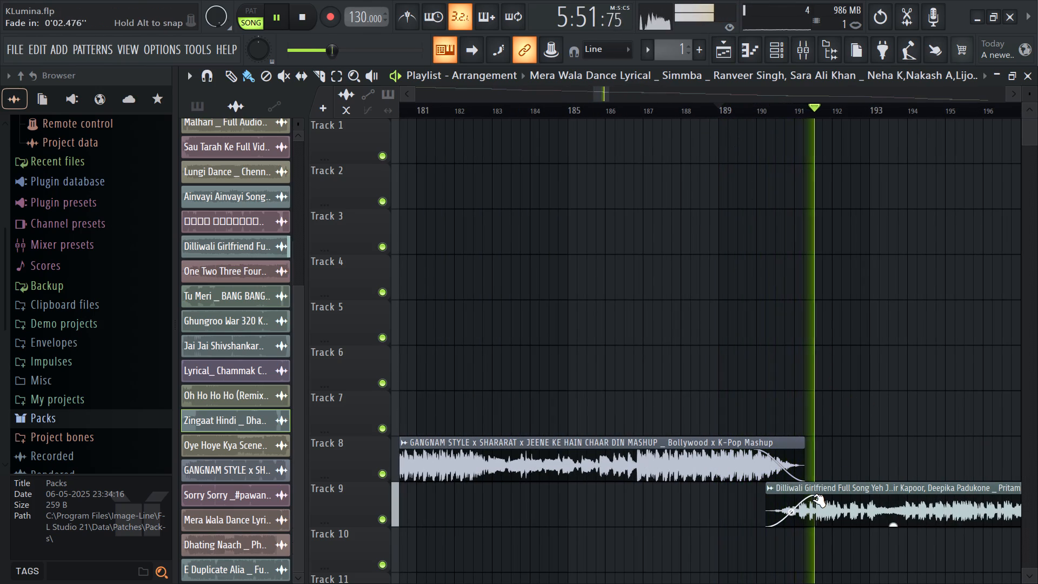
drag(814, 498, 807, 498)
Listen closely to the crossfade from Dilliwali Girlfriend on Track 9 into Mera Wala Dance on Track 10, replaying from bar 229.
ctrl+scroll(594, 353, down, 14)
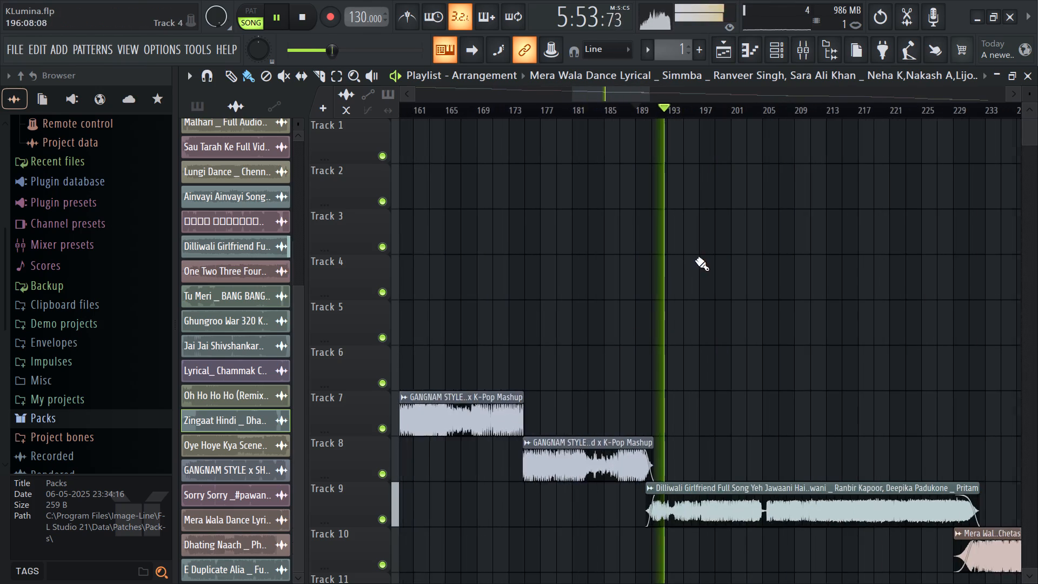
ctrl+scroll(695, 260, down, 2)
click(807, 107)
click(796, 102)
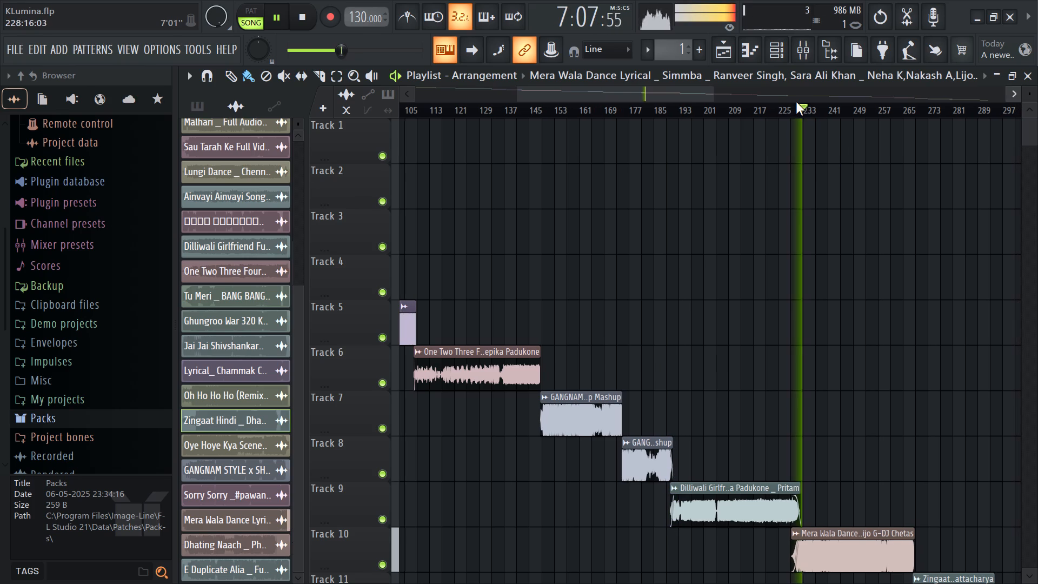
click(782, 108)
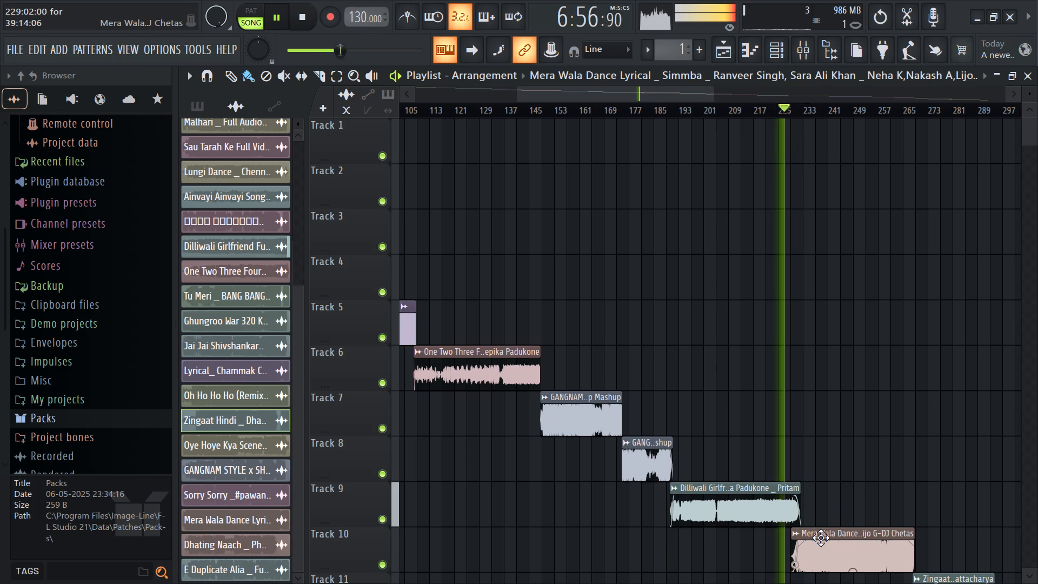
ctrl+scroll(818, 560, up, 13)
ctrl+scroll(703, 533, up, 7)
ctrl+scroll(703, 304, up, 2)
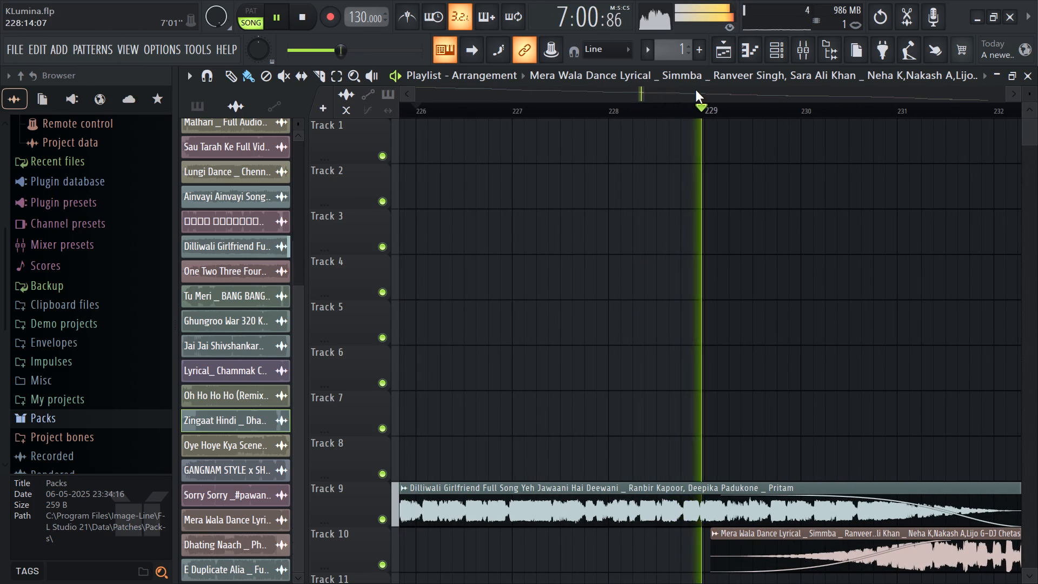
drag(721, 104, 726, 104)
ctrl+scroll(651, 215, up, 1)
ctrl+scroll(637, 221, down, 5)
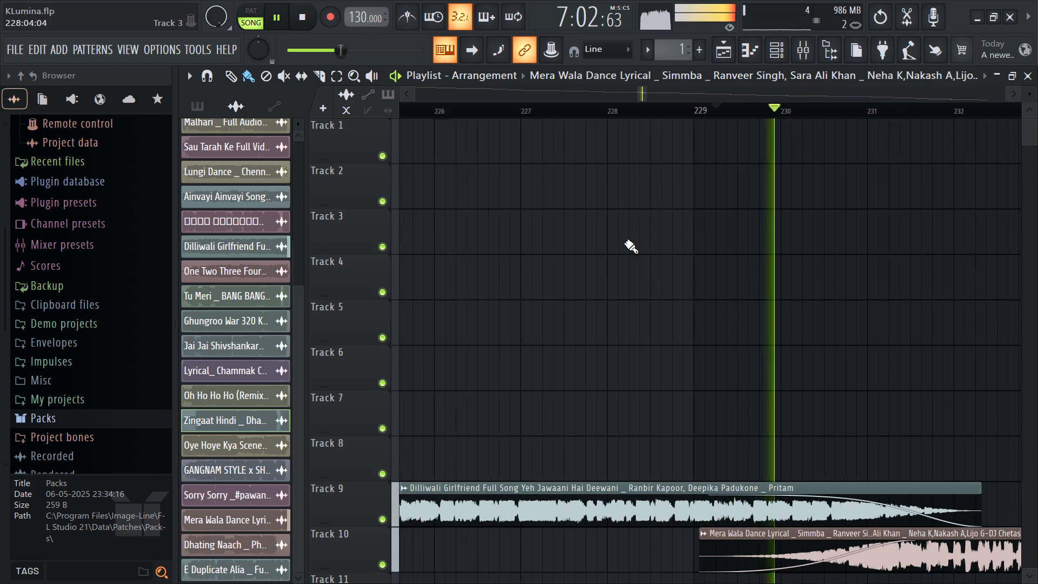
Listen to the transitions from Mera Wala Dance into Zingaat and from Zingaat into Dhating Naach on Track 12.
ctrl+scroll(624, 242, down, 8)
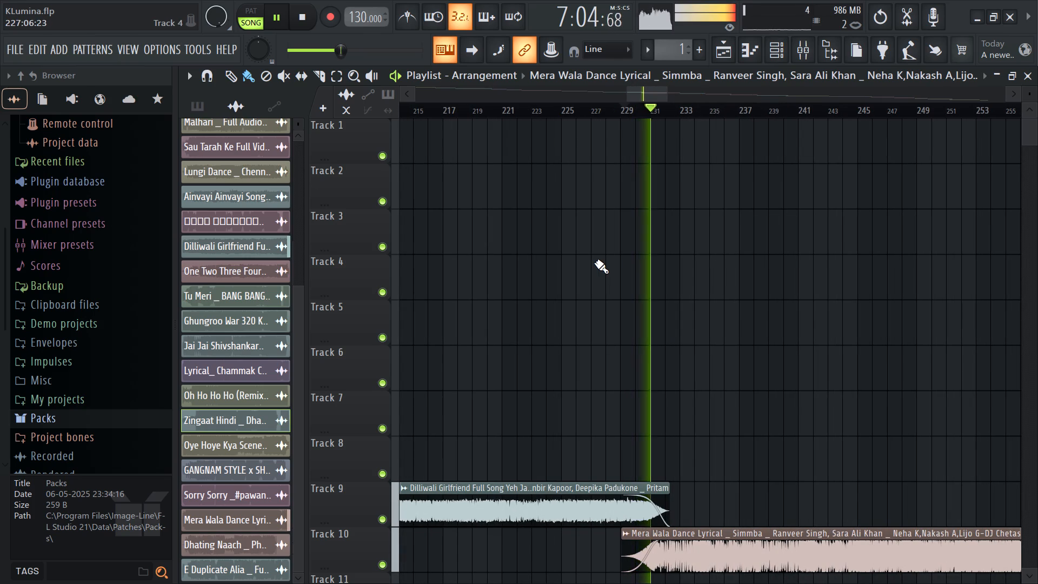
ctrl+scroll(595, 262, down, 6)
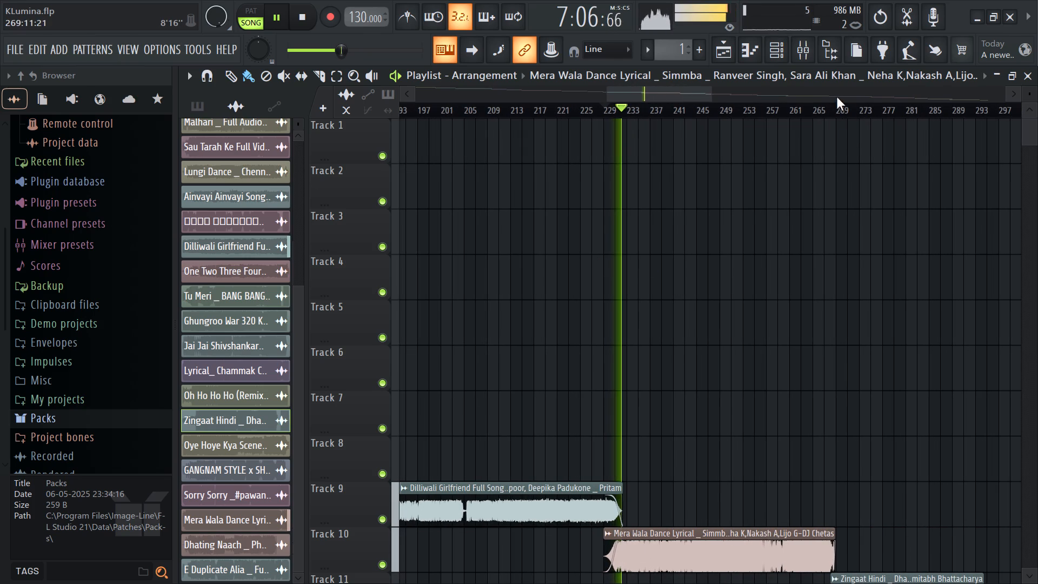
click(809, 105)
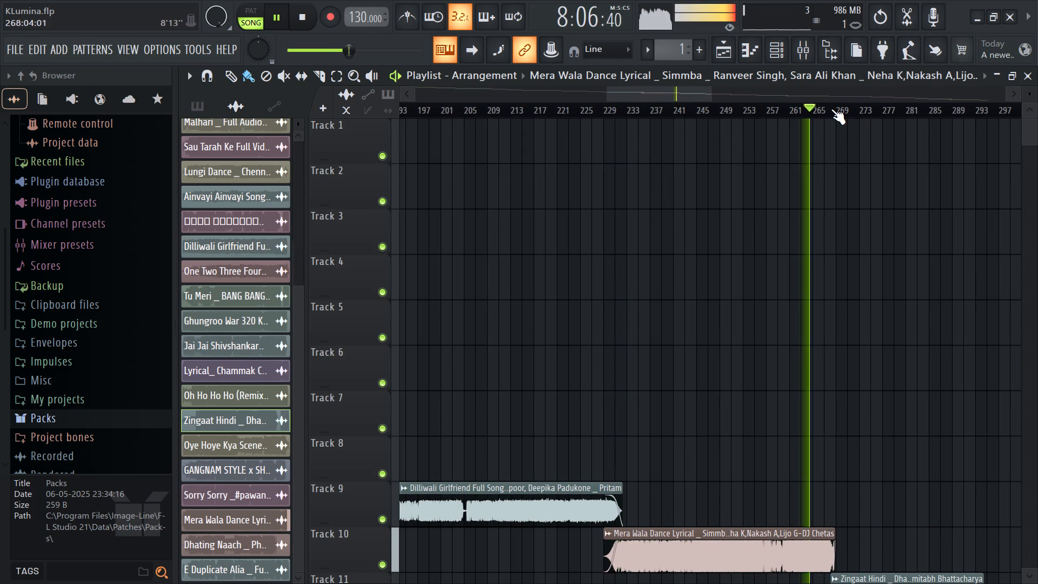
click(831, 109)
scroll(899, 258, down, 5)
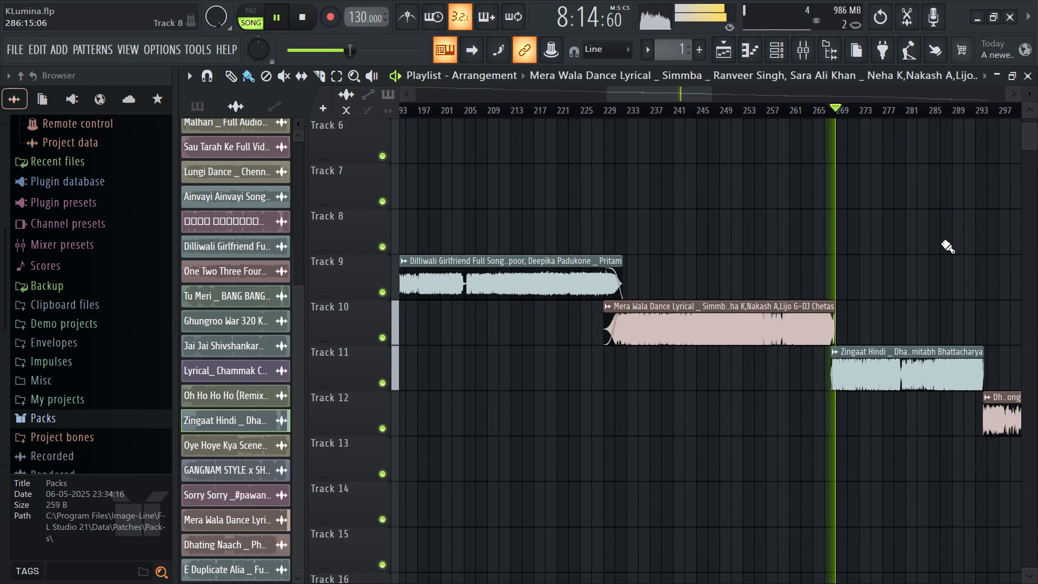
click(984, 111)
click(974, 107)
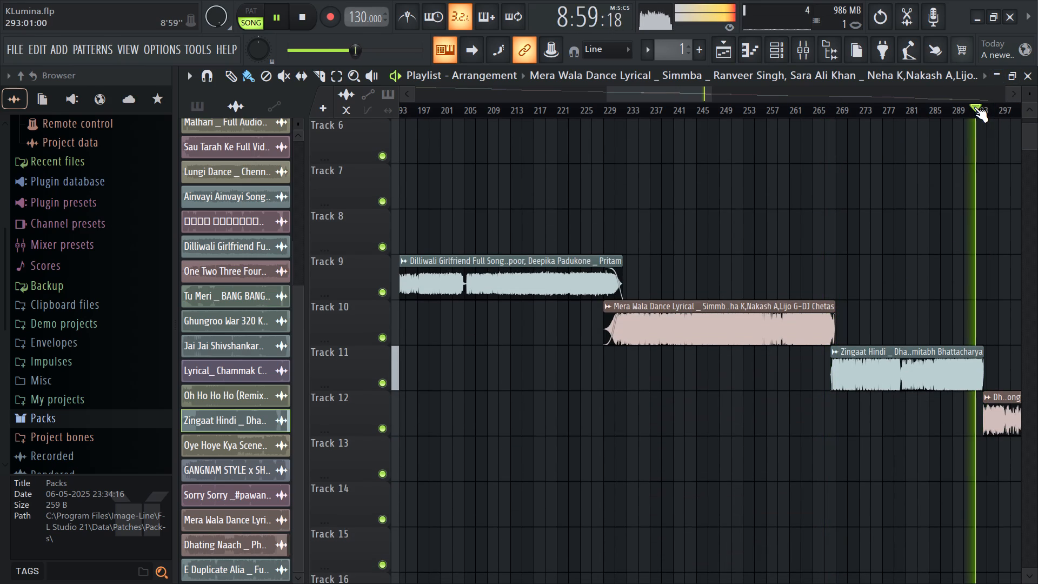
Listen to the transition from Dhating Naach on Track 12 into the Prem & Hardeep song on Track 13.
ctrl+scroll(651, 325, down, 6)
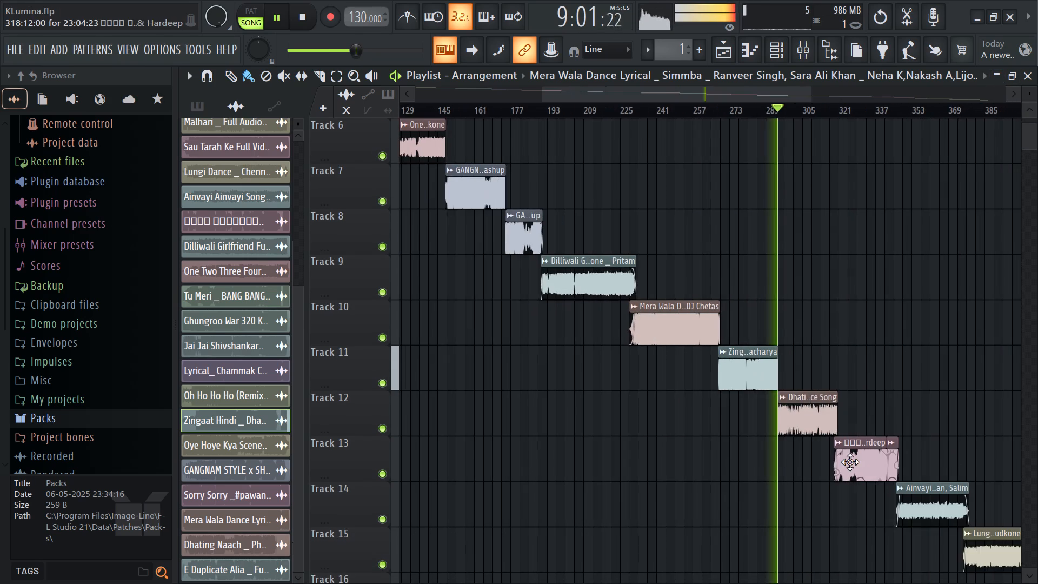
ctrl+scroll(848, 461, up, 12)
click(749, 109)
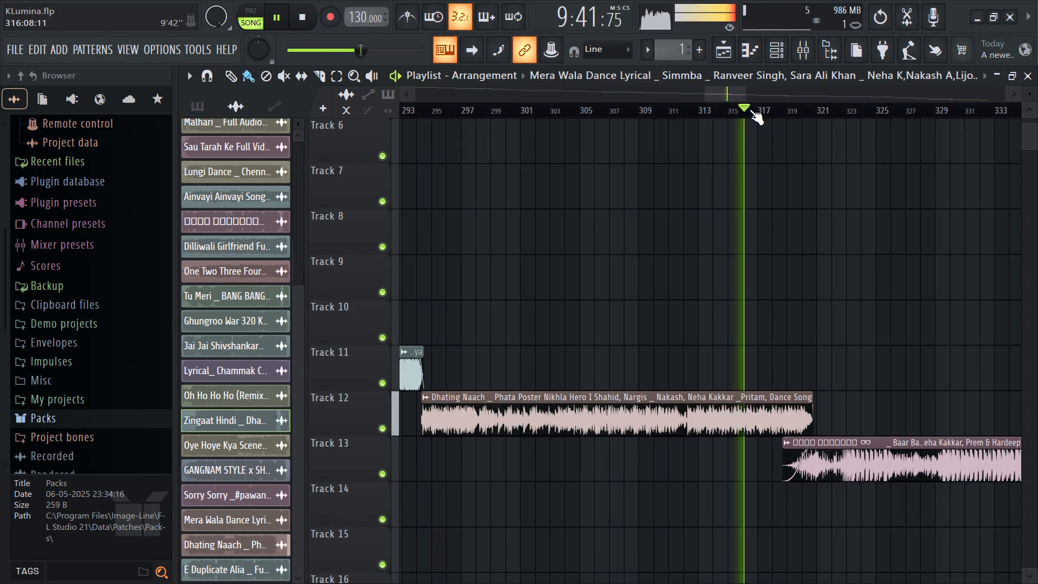
click(758, 108)
Save the project during playback of the end of Dhating Naach.
key(ctrl+s)
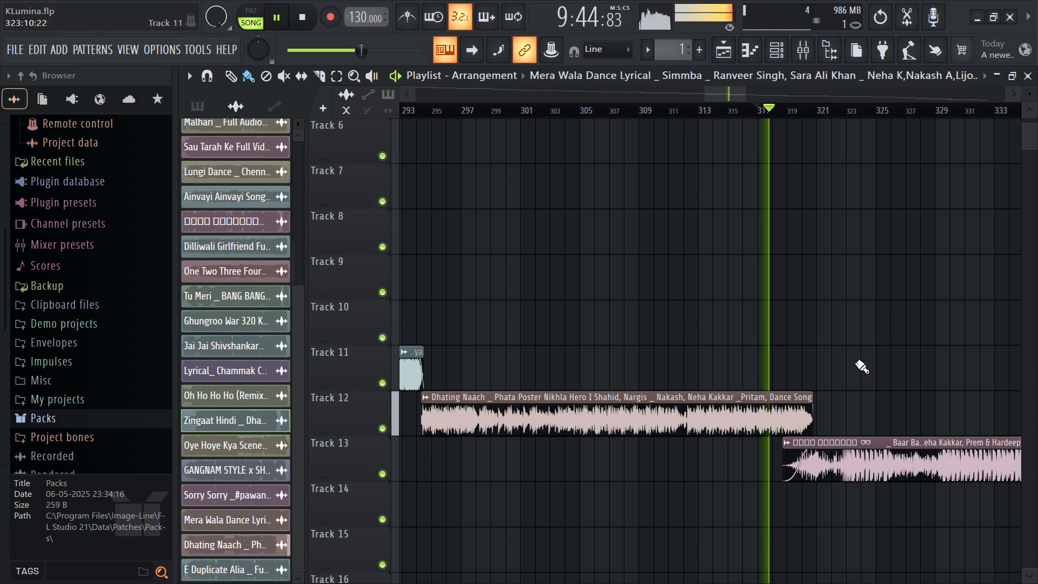
key(ctrl+s)
key(ctrl+s)
key(ctrl+s)
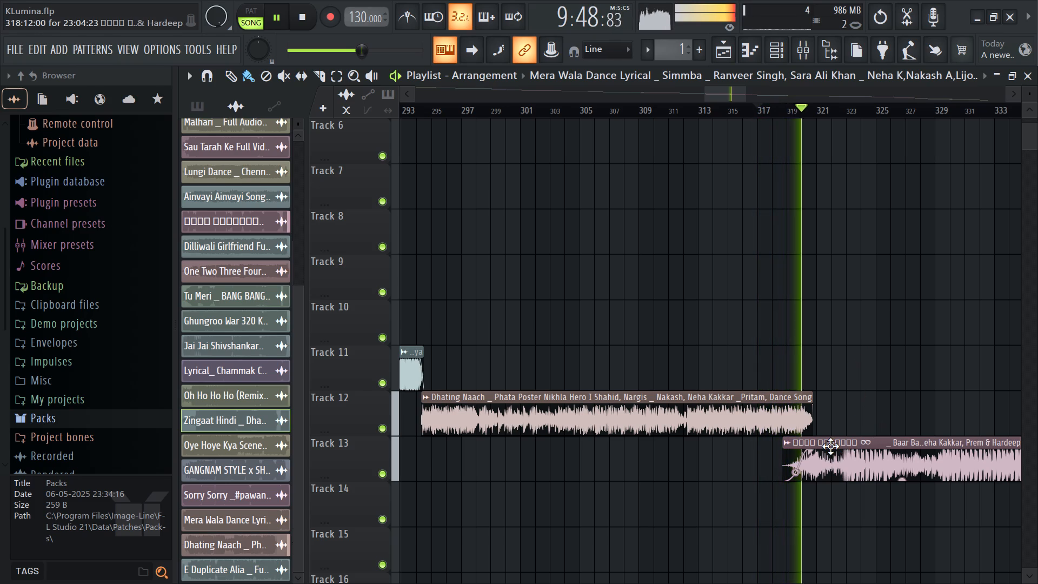
Listen to the join between the two Track 13 clips and the crossfade into Ainvayi Ainvayi on Track 14.
scroll(830, 446, up, 1)
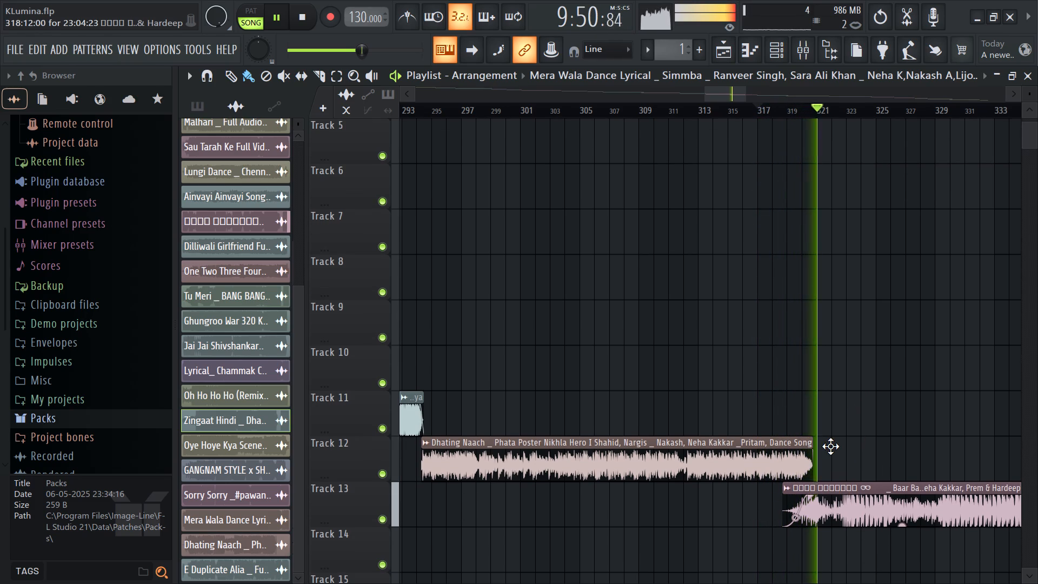
ctrl+scroll(551, 487, down, 7)
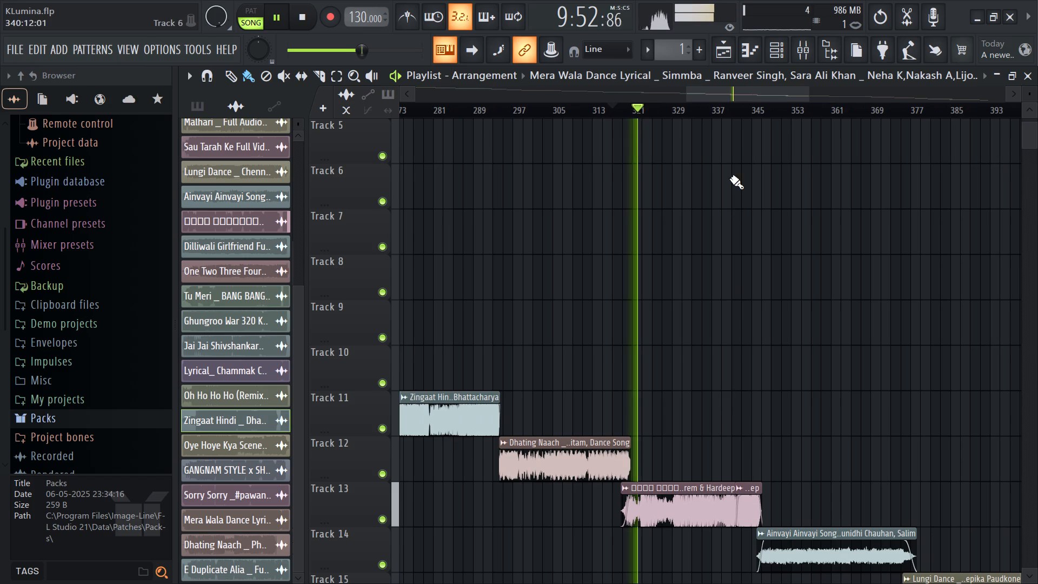
click(753, 107)
click(734, 112)
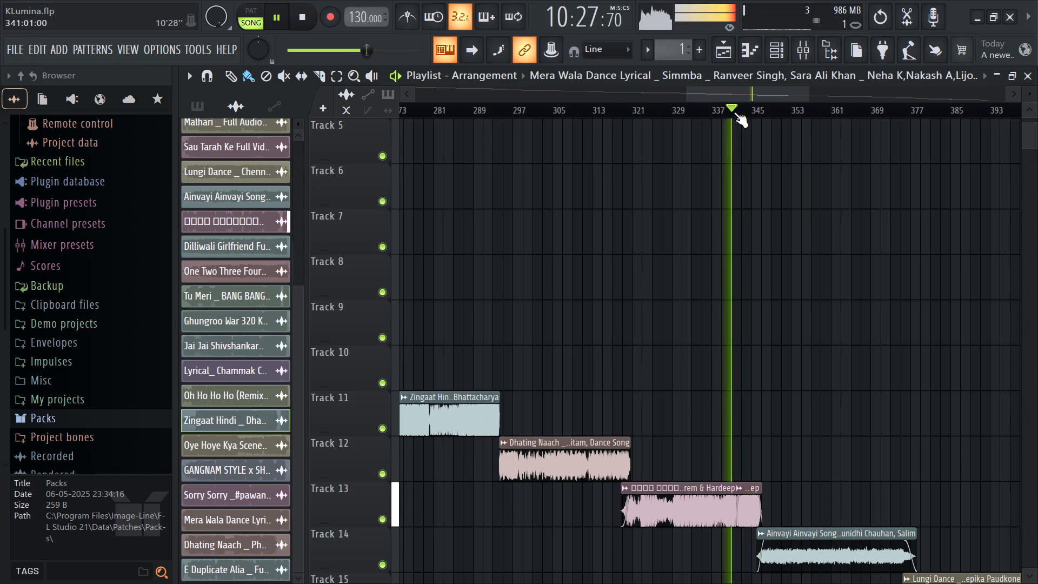
ctrl+scroll(776, 549, up, 7)
ctrl+scroll(665, 549, up, 7)
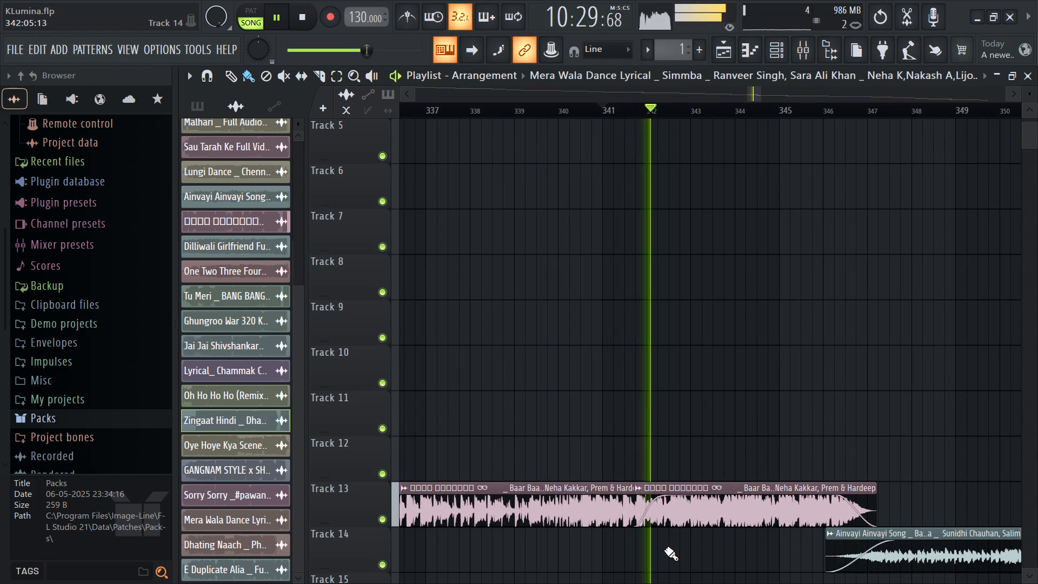
click(811, 105)
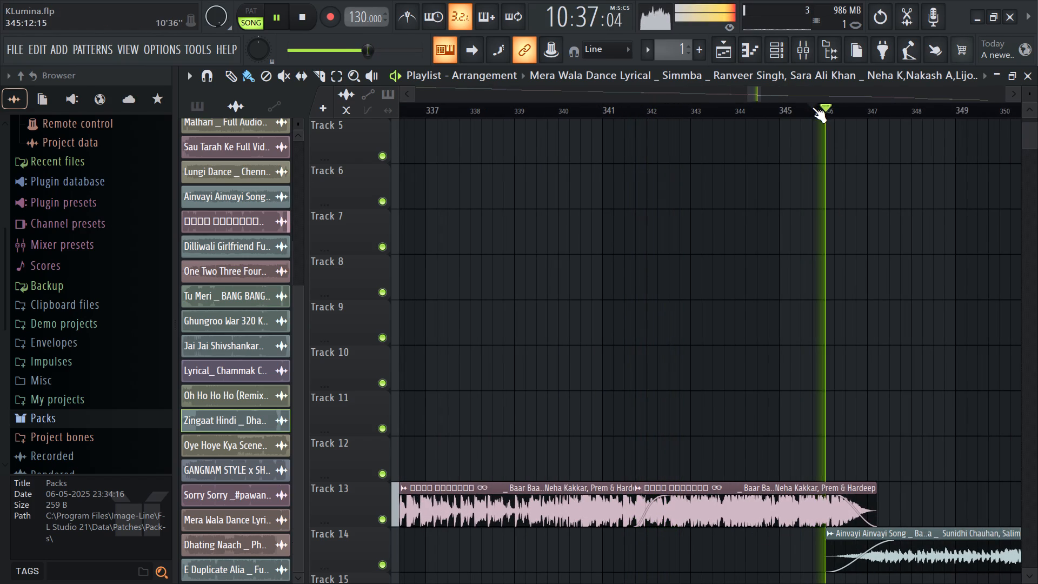
Save the project during playback of the transition into Ainvayi Ainvayi.
key(ctrl+s)
key(ctrl+s)
key(ctrl+s)
key(ctrl+s)
key(ctrl+s)
key(ctrl+s)
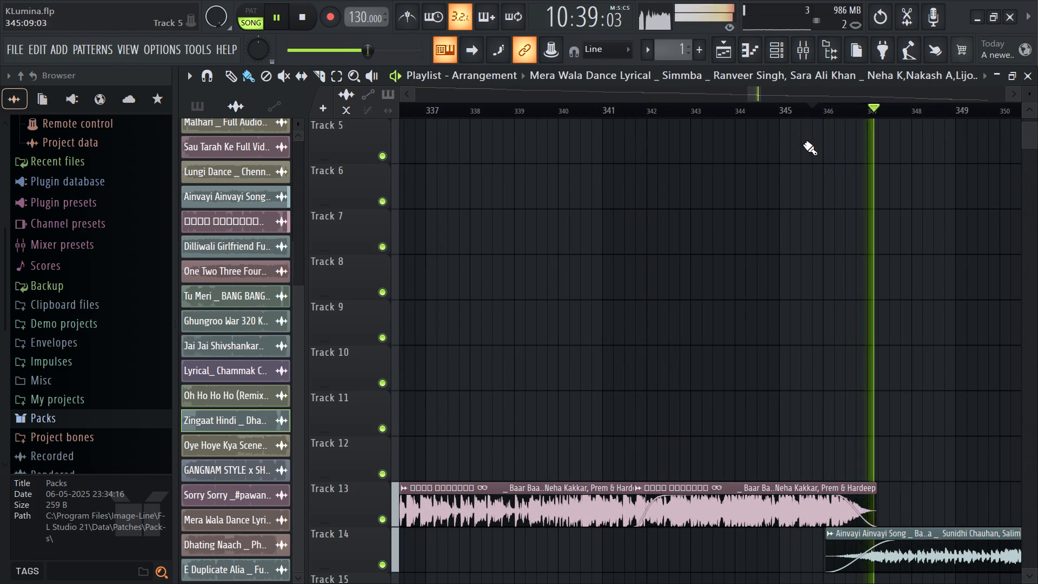
Listen to the transition from Ainvayi Ainvayi on Track 14 into Lungi Dance on Track 15.
ctrl+scroll(800, 355, down, 11)
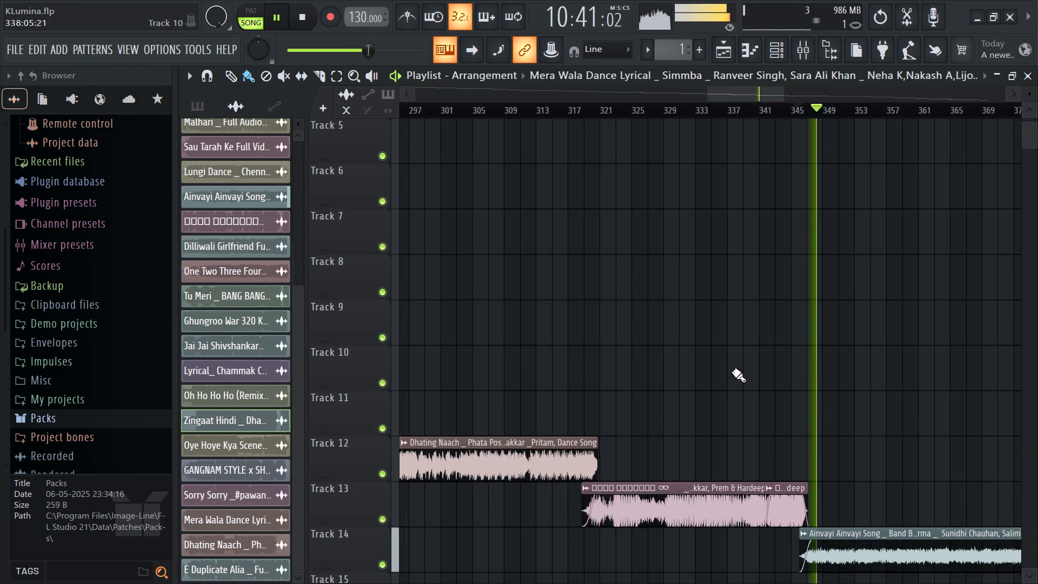
ctrl+scroll(708, 383, down, 4)
scroll(881, 373, down, 4)
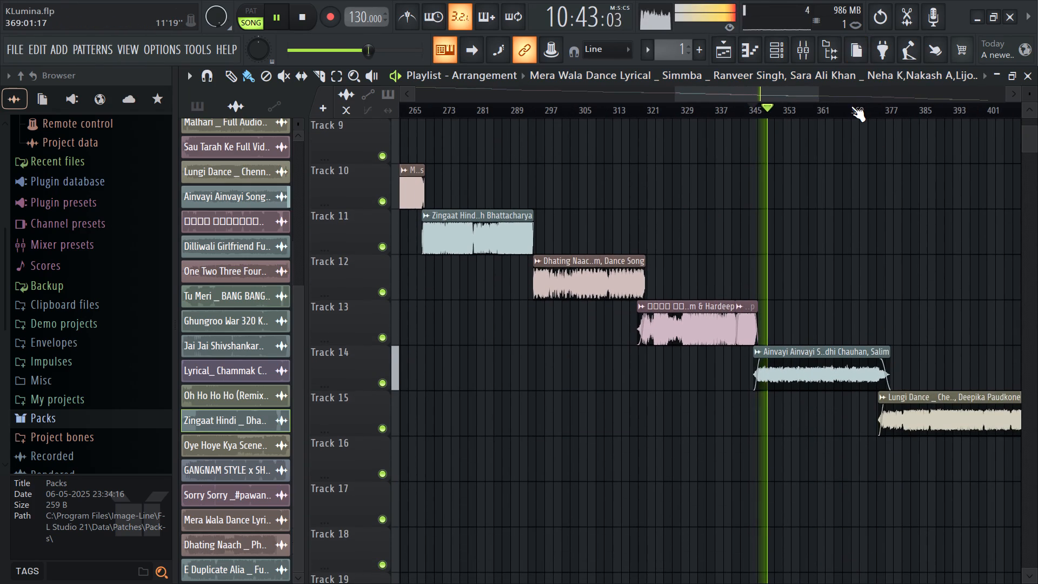
click(851, 106)
click(866, 109)
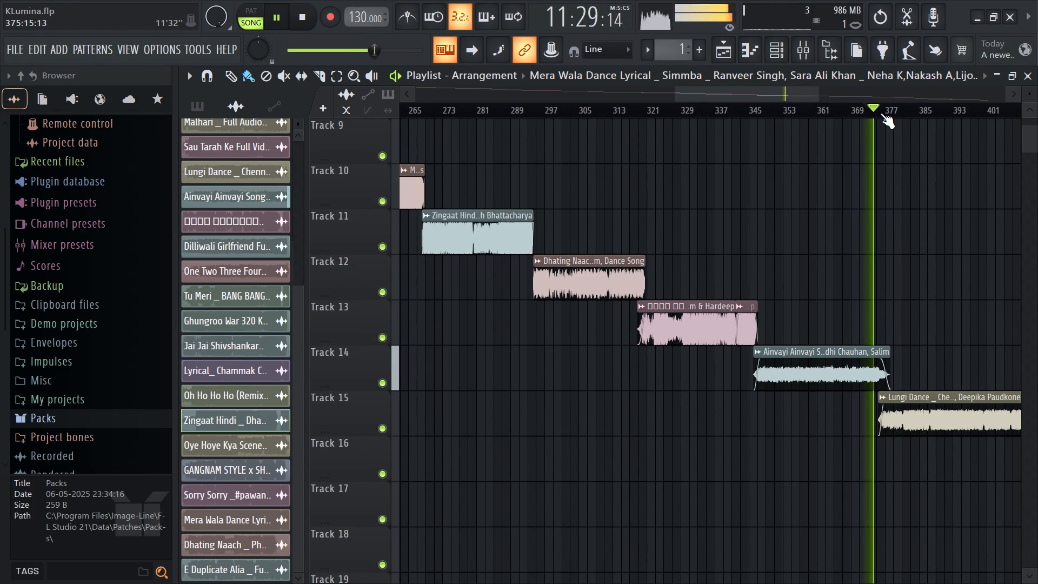
Save the project during playback of the transition into Lungi Dance.
key(ctrl+s)
key(ctrl+s)
key(ctrl+s)
key(ctrl+s)
Bend the fade-out curve of Ainvayi Ainvayi on Track 14 so it drops sooner, and replay the crossfade from about bar 374.
ctrl+scroll(800, 480, down, 6)
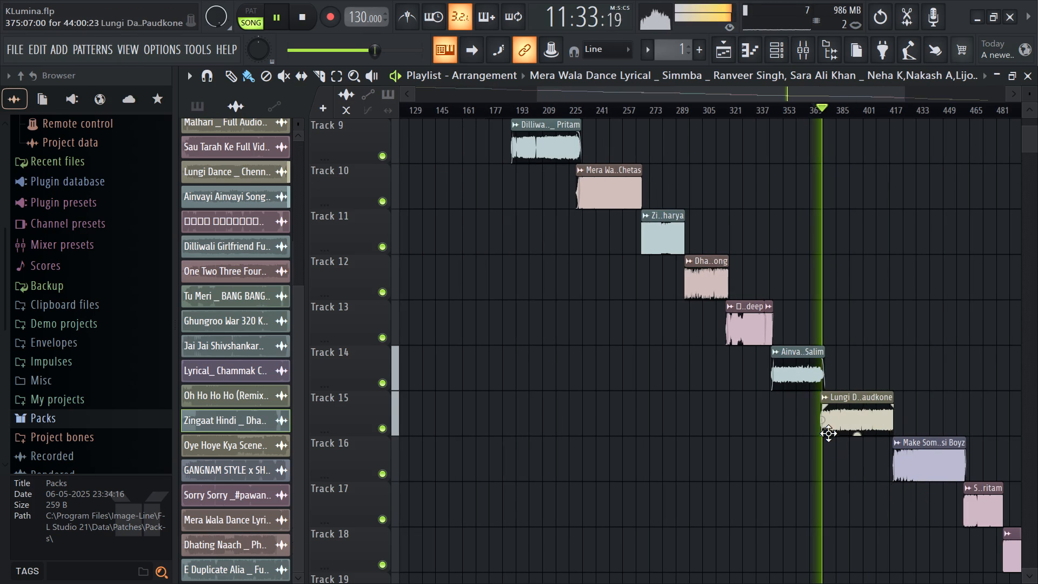
ctrl+scroll(829, 432, up, 15)
ctrl+scroll(821, 386, up, 8)
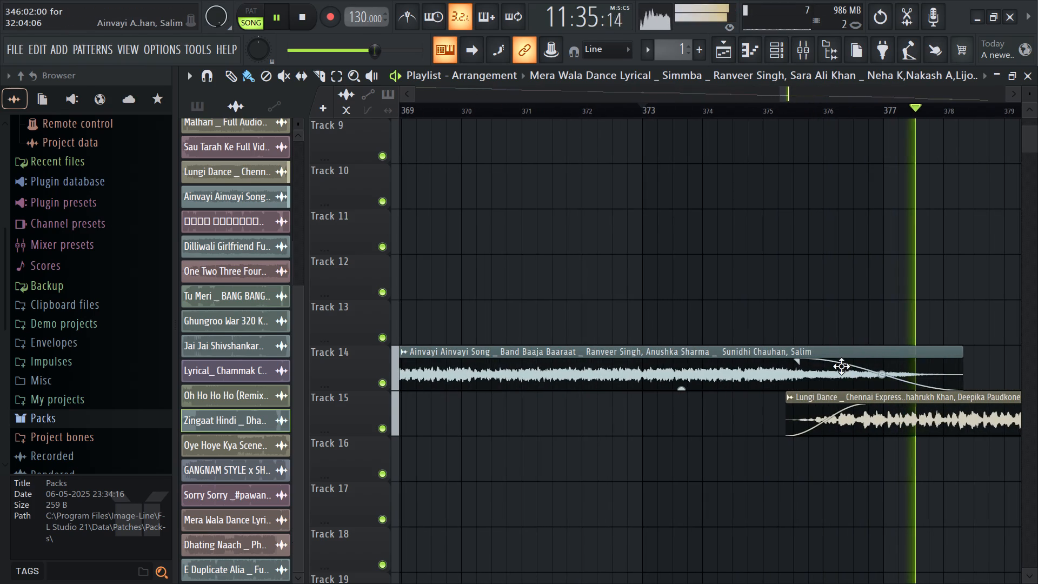
drag(883, 374, 876, 401)
key(space)
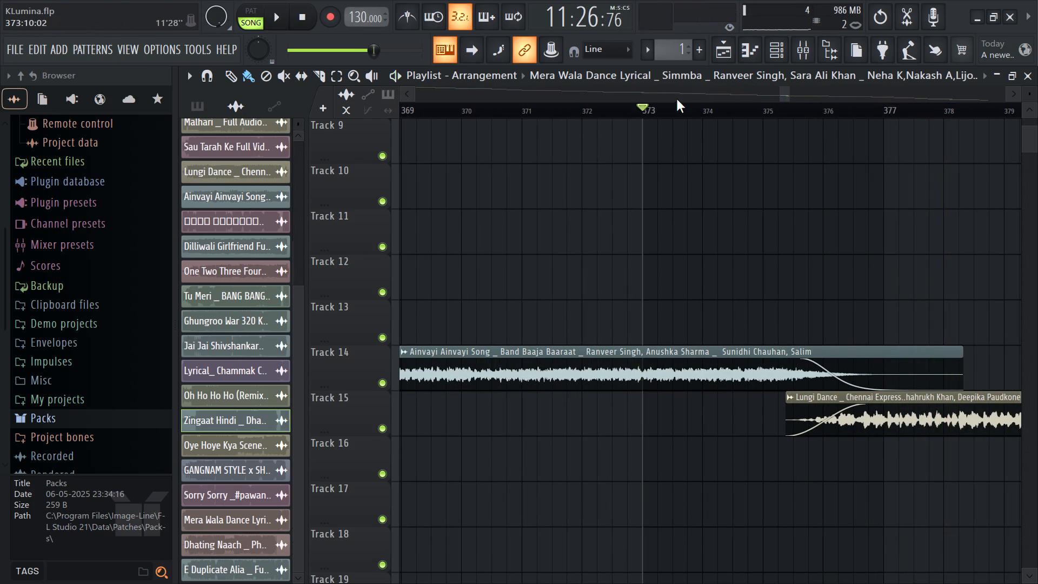
key(space)
click(710, 108)
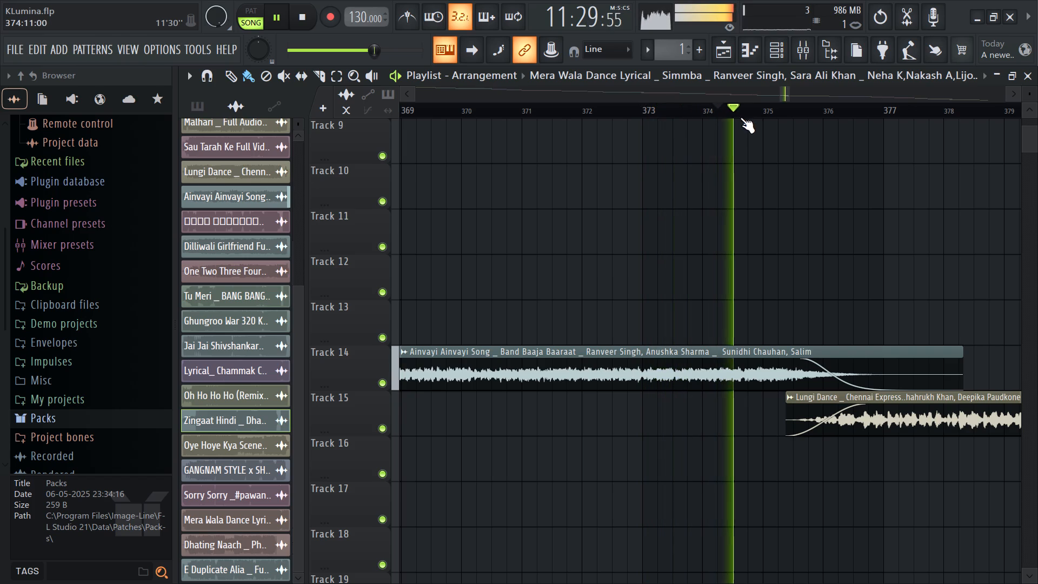
Shorten the fade-in of the Lungi Dance clip on Track 15 to slightly under 0.466 s while replaying the crossfade.
drag(867, 403, 818, 414)
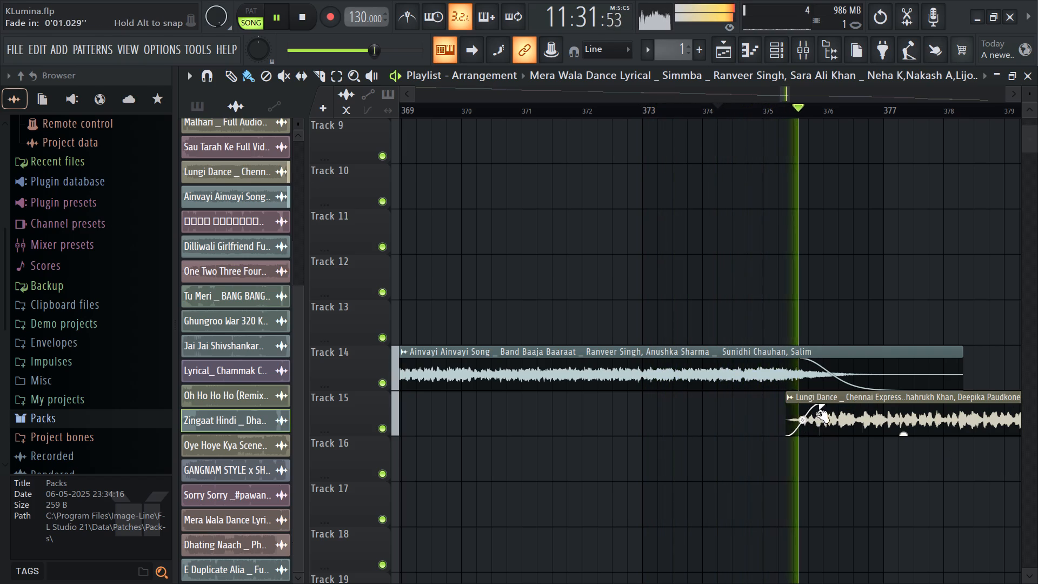
drag(818, 414, 809, 416)
key(space)
key(space)
drag(810, 404, 803, 404)
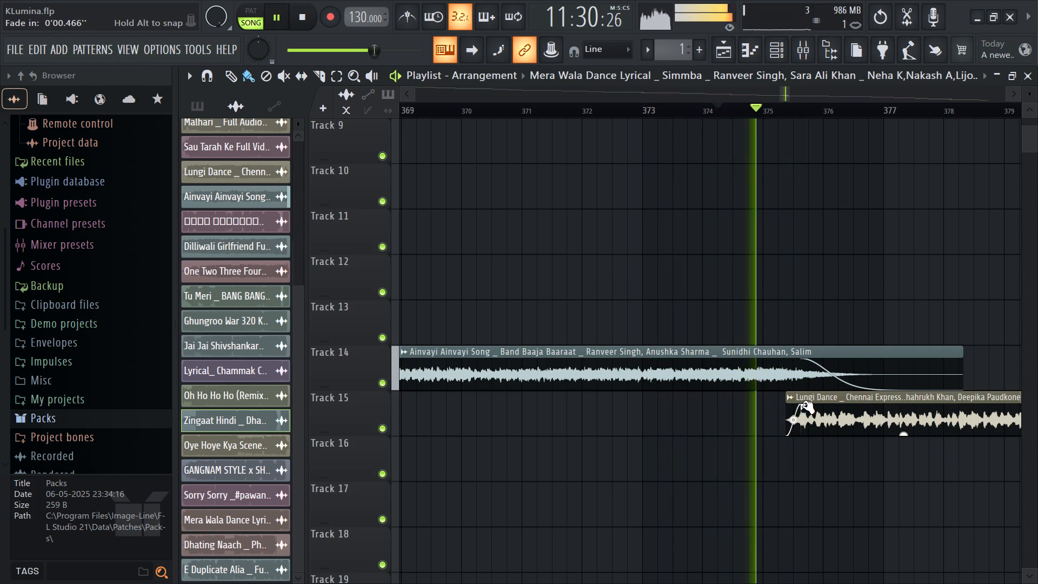
drag(803, 404, 801, 406)
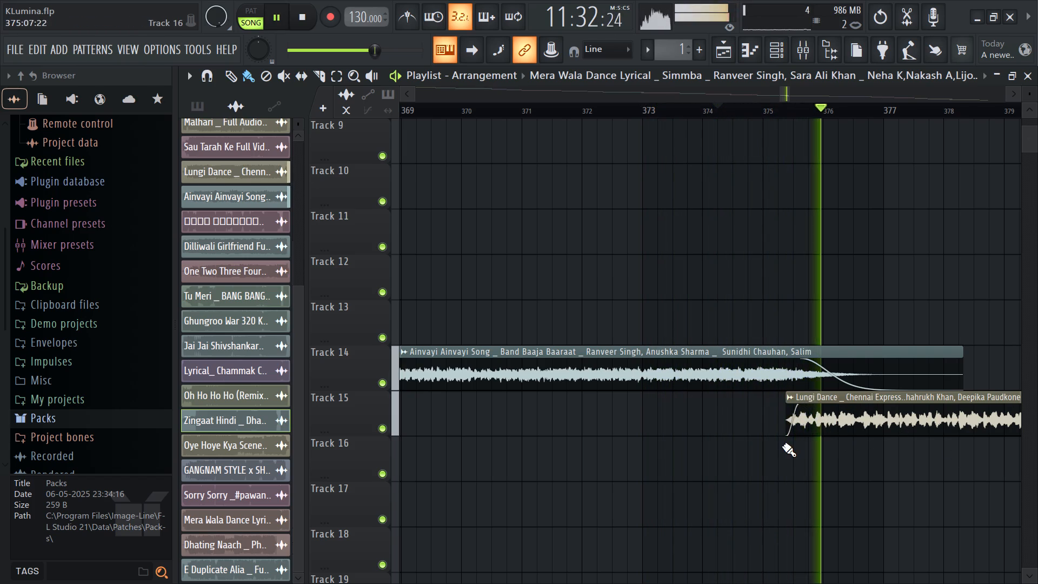
Listen to the transition from Lungi Dance on Track 15 into Make Some Noise For The Desi Boyz on Track 16.
ctrl+scroll(604, 459, down, 13)
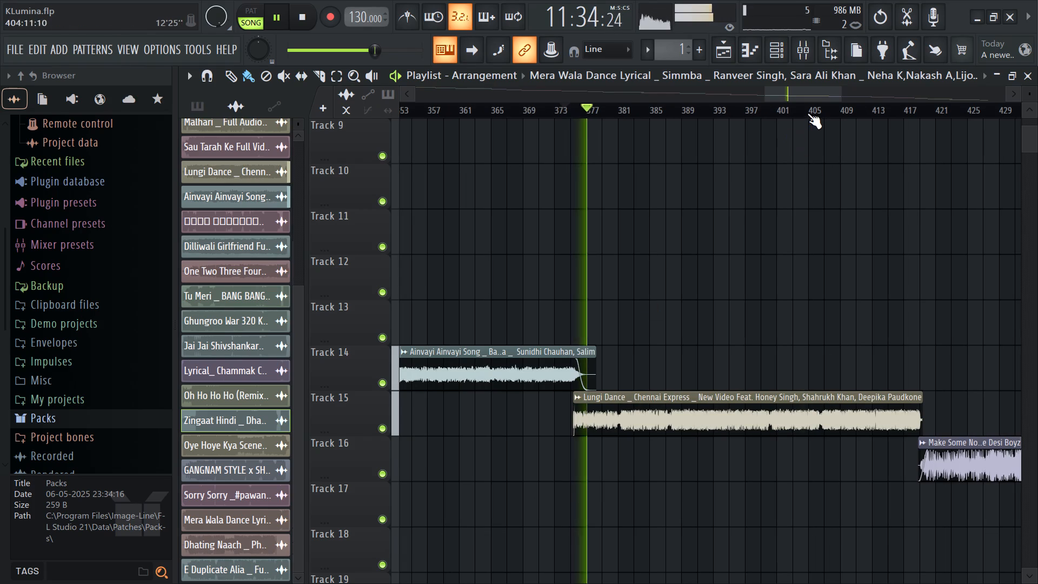
click(807, 112)
click(876, 105)
click(902, 107)
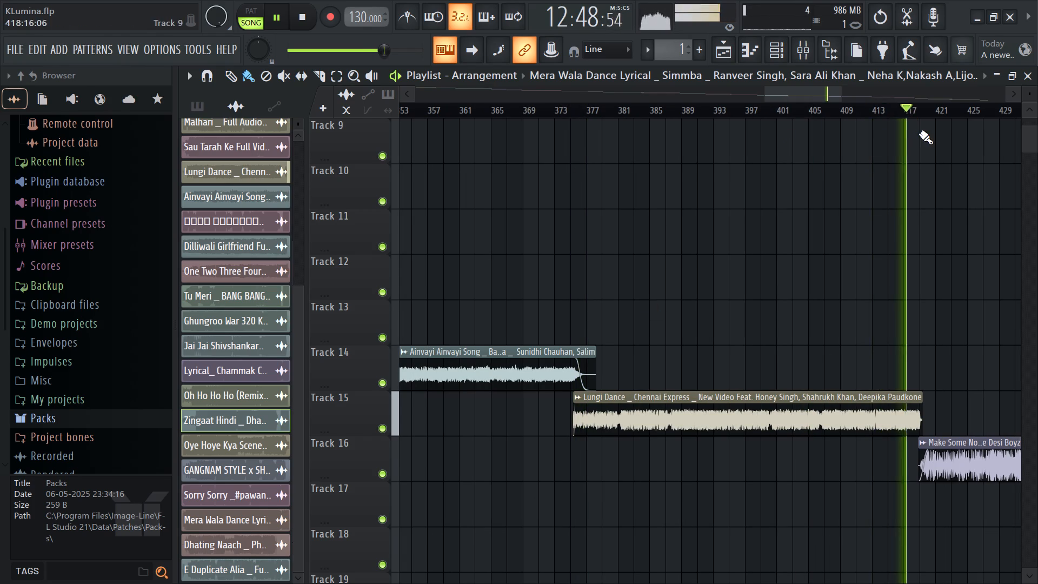
Shorten the fade-in of Make Some Noise For The Desi Boyz on Track 16 to about 0.264 s, keeping the clip's original position.
ctrl+scroll(999, 444, up, 6)
ctrl+scroll(824, 489, up, 13)
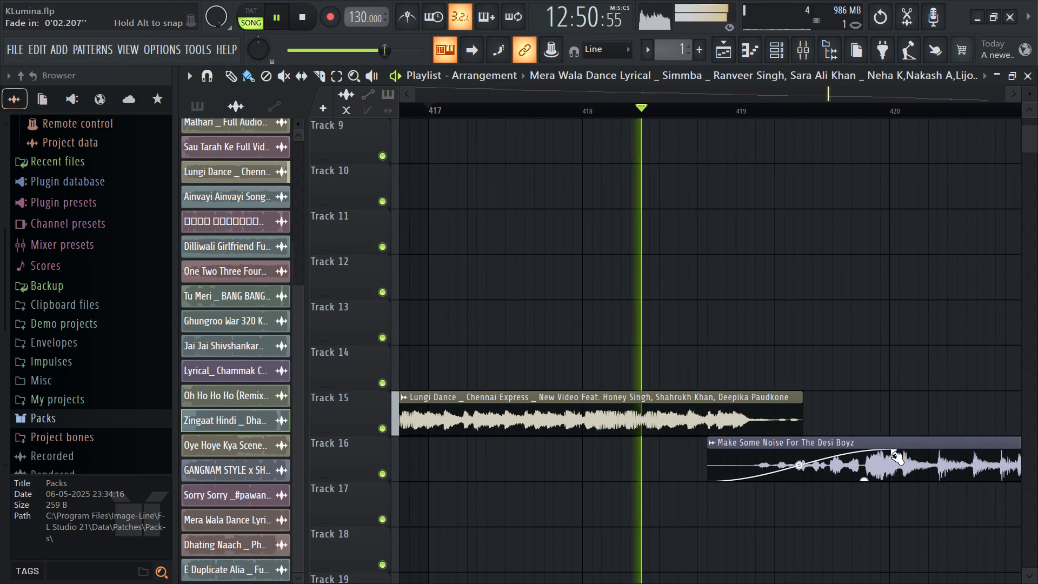
drag(894, 455, 732, 461)
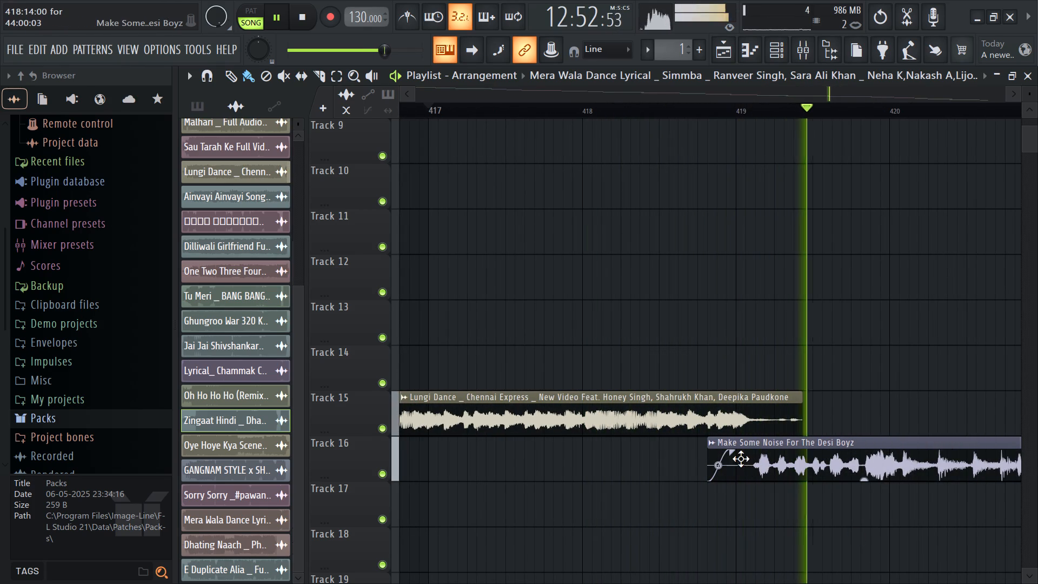
drag(735, 447, 750, 453)
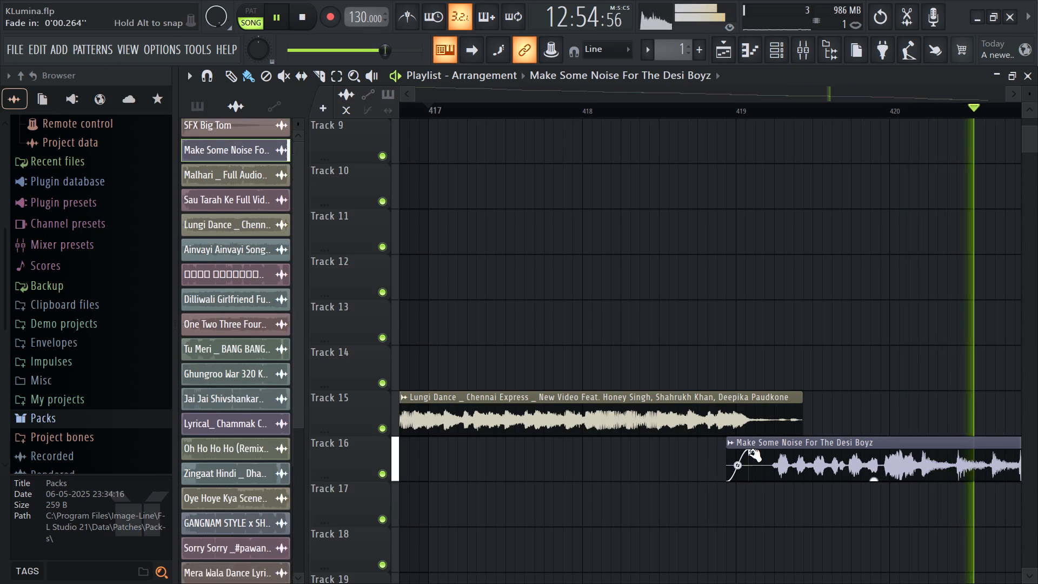
key(ctrl+z)
Replay the transition from Lungi Dance into Make Some Noise For The Desi Boyz from about bar 418.
ctrl+scroll(560, 455, down, 8)
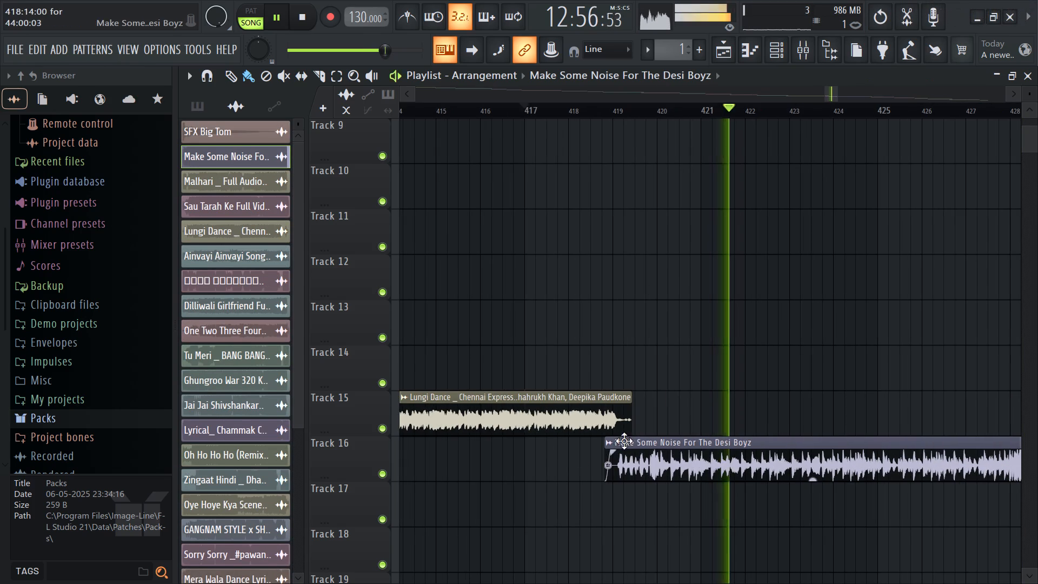
key(space)
key(space)
click(582, 109)
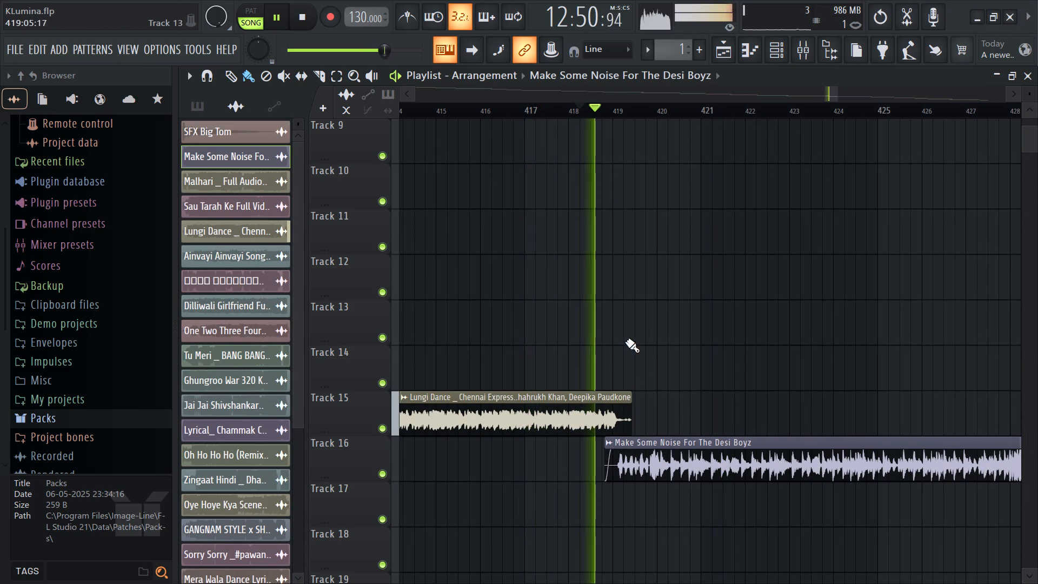
Save the project with the tightened fade-in on Track 16.
key(ctrl+s)
key(ctrl+s)
key(ctrl+s)
key(ctrl+s)
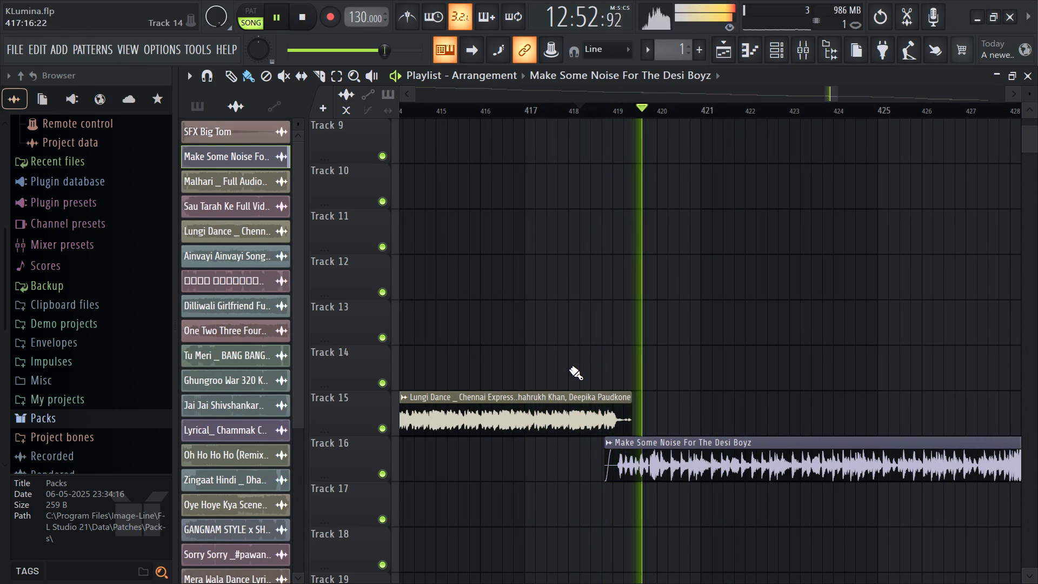
Listen to part of Make Some Noise For The Desi Boyz and its transition into Sau Tarah Ke on Track 17.
ctrl+scroll(538, 362, down, 7)
click(832, 116)
ctrl+scroll(651, 269, down, 2)
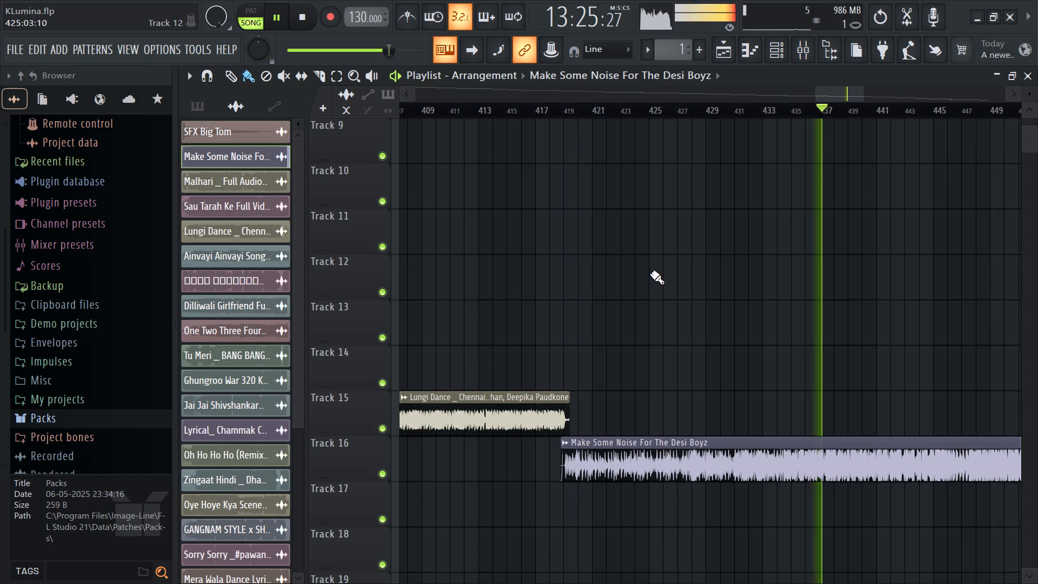
ctrl+scroll(650, 273, down, 5)
click(809, 109)
click(823, 110)
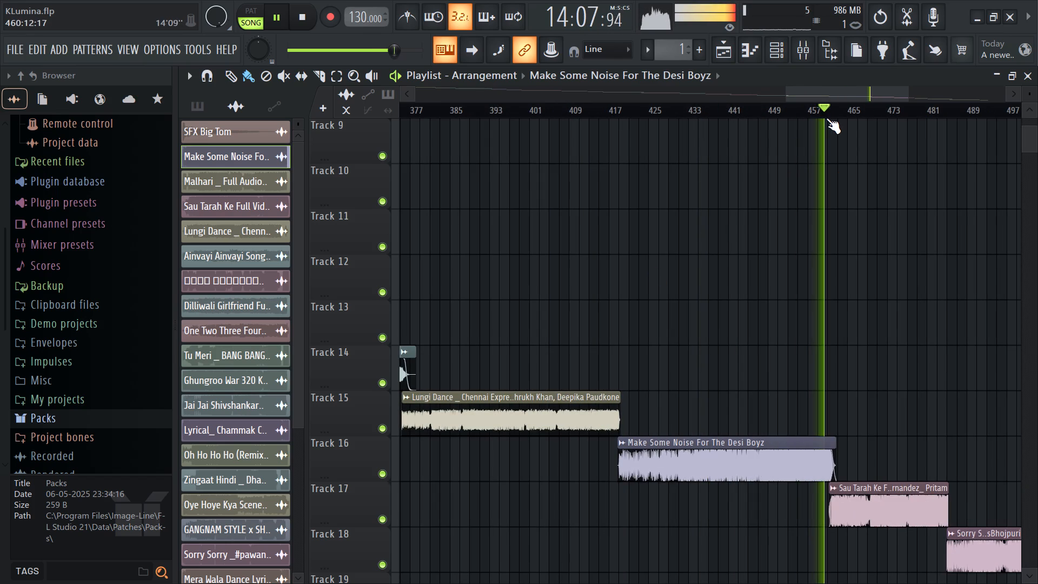
Listen to the transitions from Sau Tarah Ke into Sorry Sorry on Track 18 and from Sorry Sorry into Malhari on Track 19.
ctrl+scroll(916, 489, up, 6)
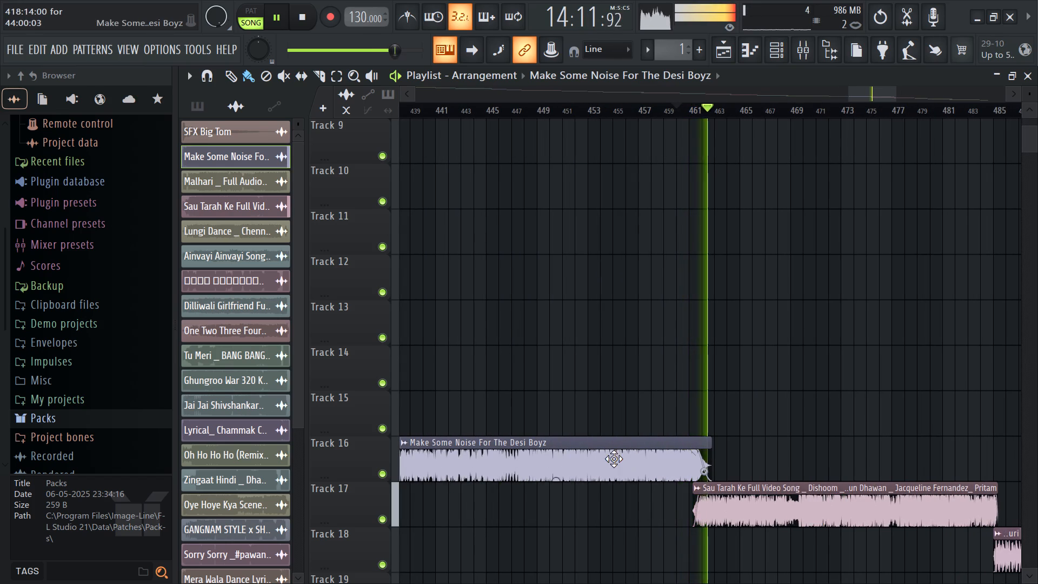
click(970, 110)
click(980, 111)
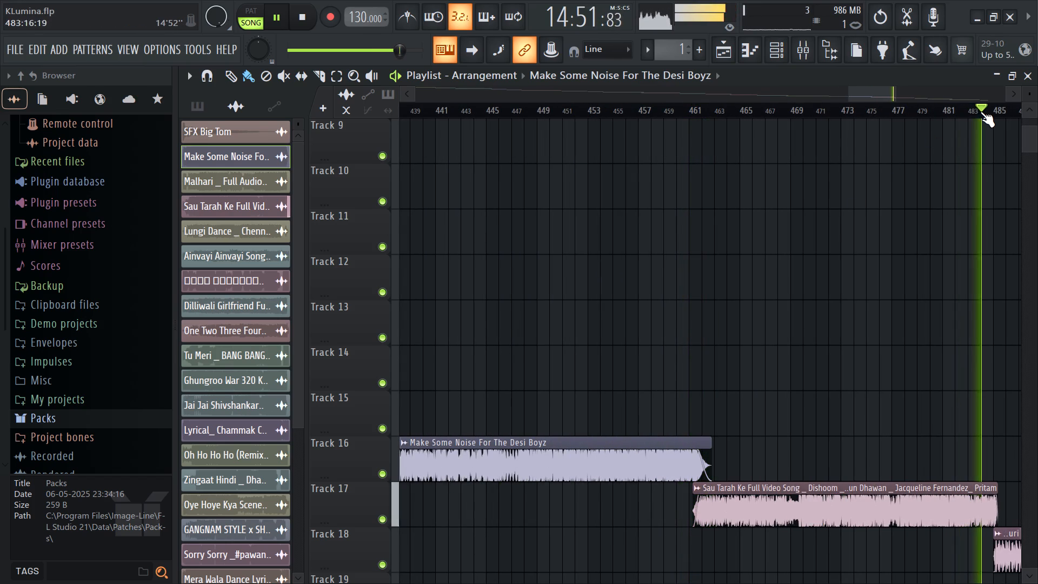
ctrl+scroll(631, 334, down, 7)
scroll(824, 449, down, 2)
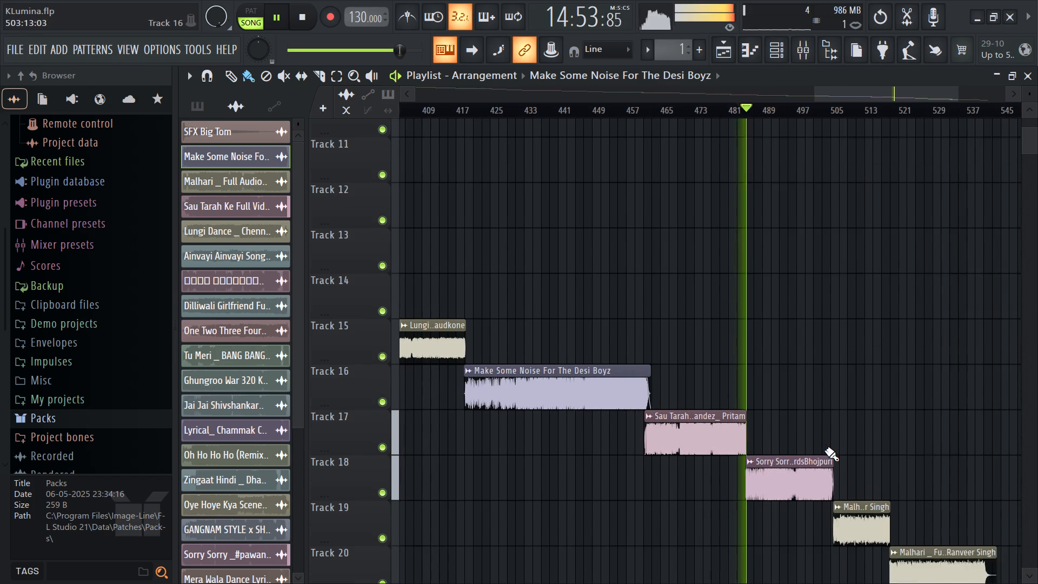
scroll(825, 450, down, 1)
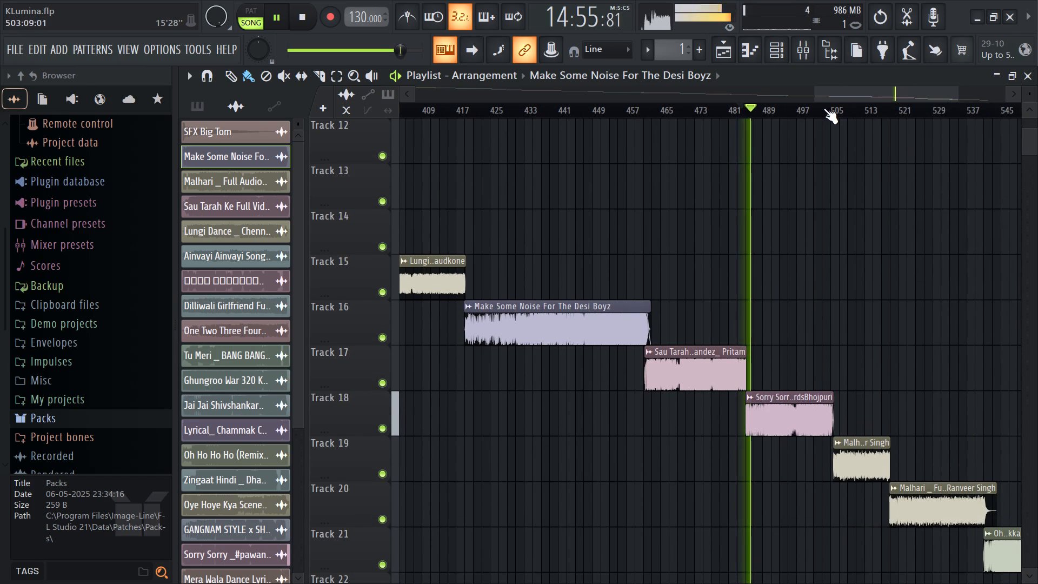
click(819, 108)
click(829, 109)
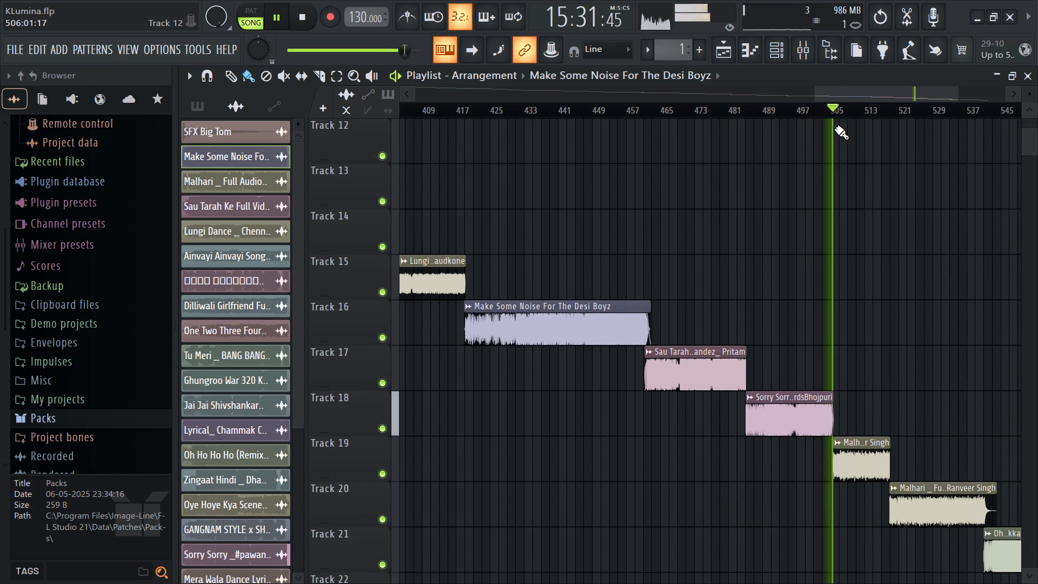
Replay the transition from Sorry Sorry on Track 18 into Malhari on Track 19 up close.
ctrl+scroll(927, 548, up, 15)
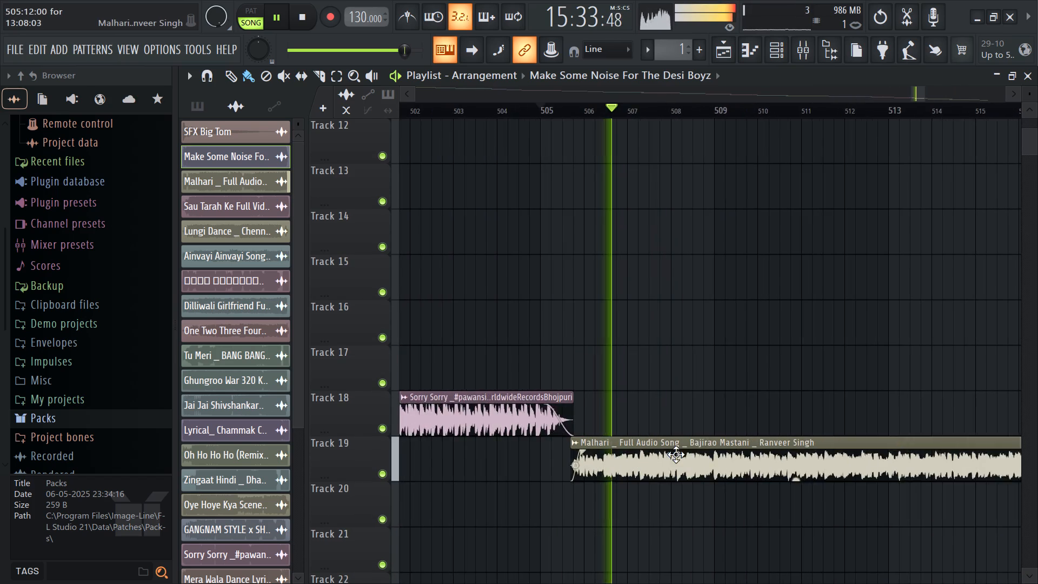
ctrl+scroll(569, 463, up, 6)
click(429, 109)
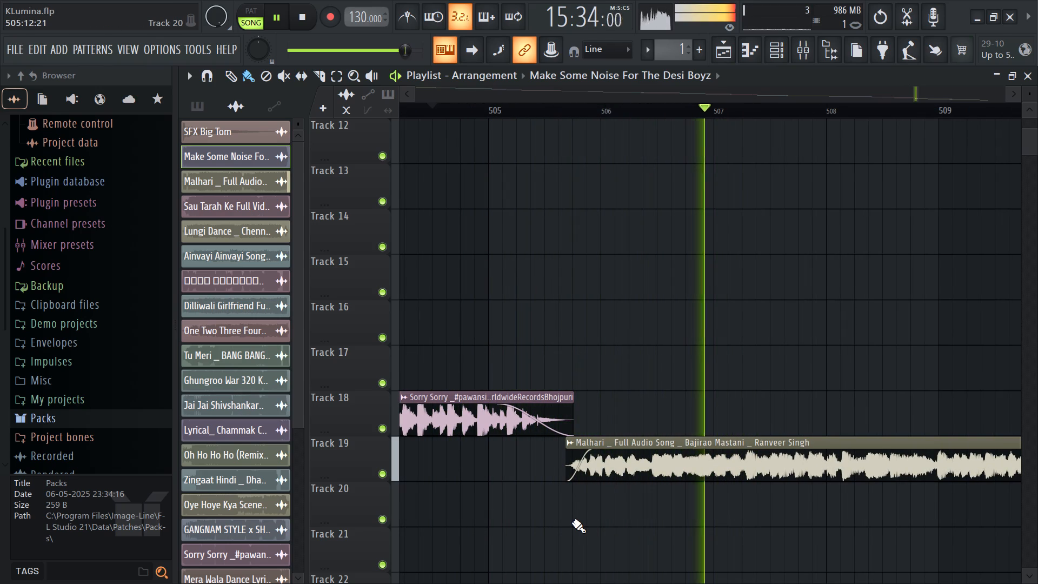
Listen to the transition between the Malhari clips on Tracks 19 and 20 from about bar 517.
ctrl+scroll(502, 425, down, 19)
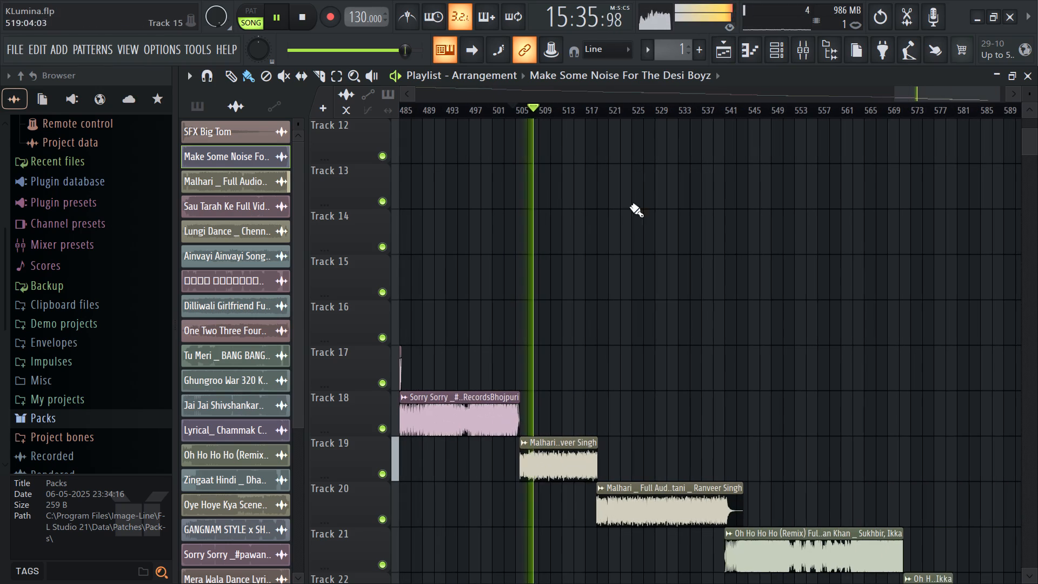
click(603, 108)
click(586, 107)
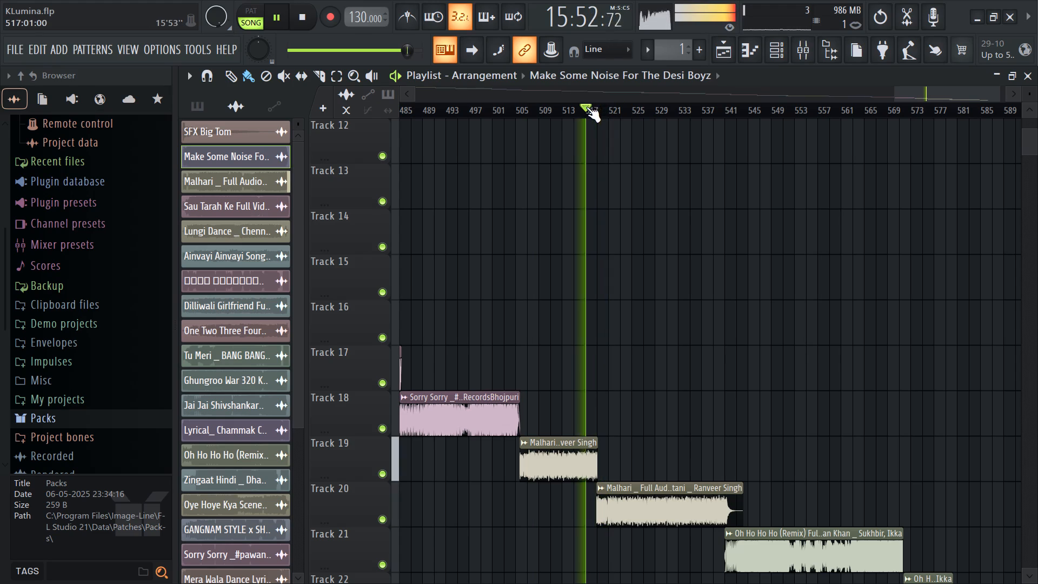
Save the project.
key(ctrl+s)
key(ctrl+s)
ctrl+scroll(598, 486, up, 2)
key(ctrl+s)
Give the Malhari clip on Track 20 a fade-in of about 0.135 seconds, resume playback and save the project.
ctrl+scroll(648, 515, up, 8)
ctrl+scroll(494, 517, up, 12)
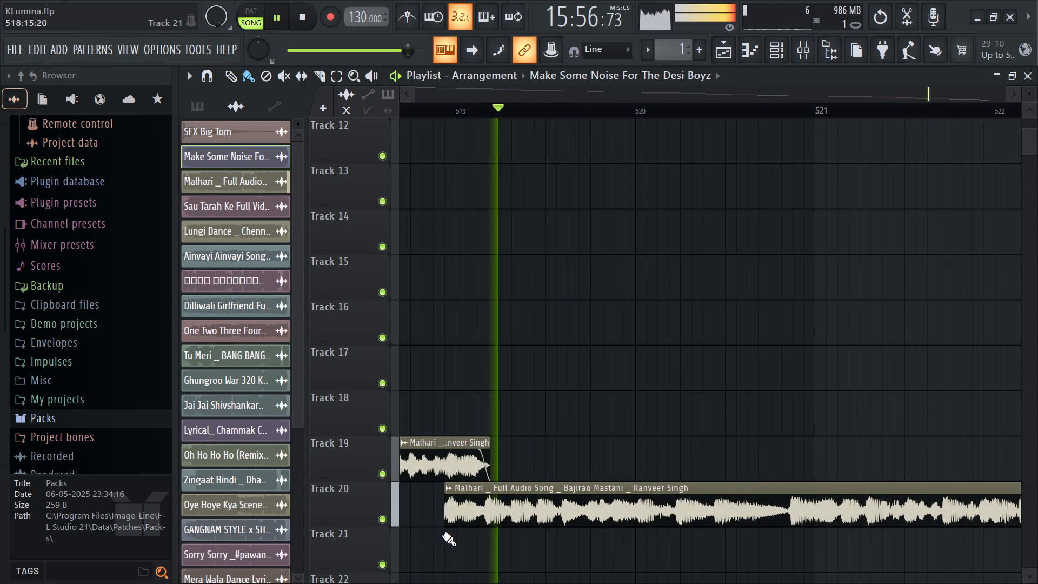
key(space)
drag(446, 501, 459, 500)
key(space)
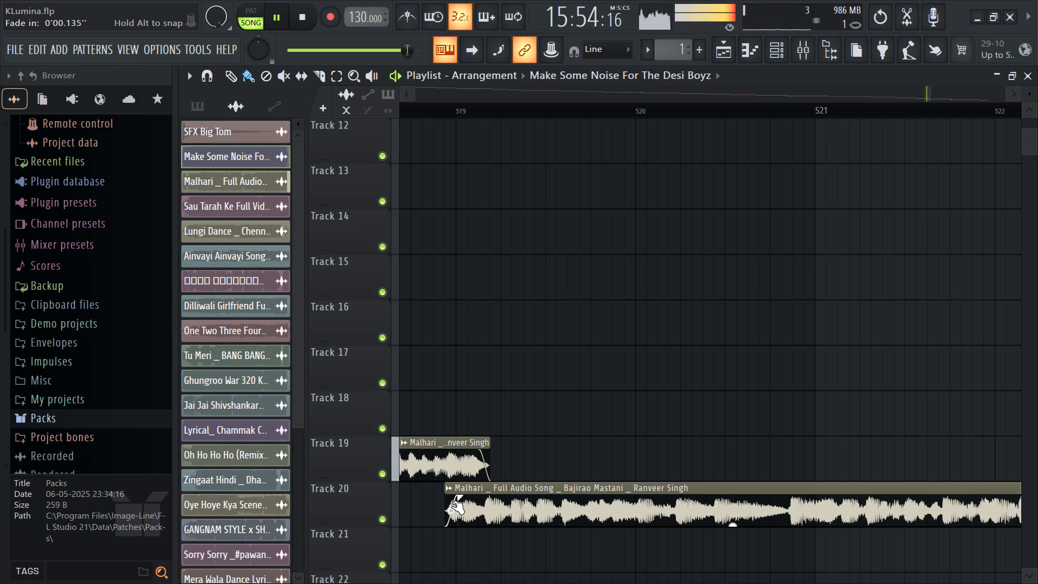
key(ctrl+s)
key(ctrl+s)
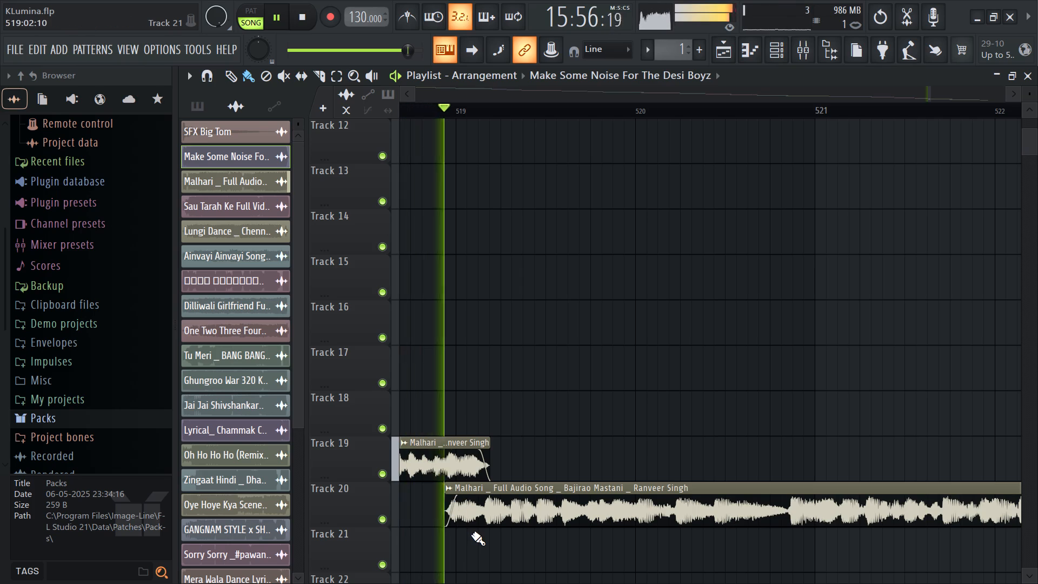
Listen to the transition from Malhari on Track 20 into Oh Ho Ho Ho on Track 21 from about bar 539.
ctrl+scroll(469, 521, down, 15)
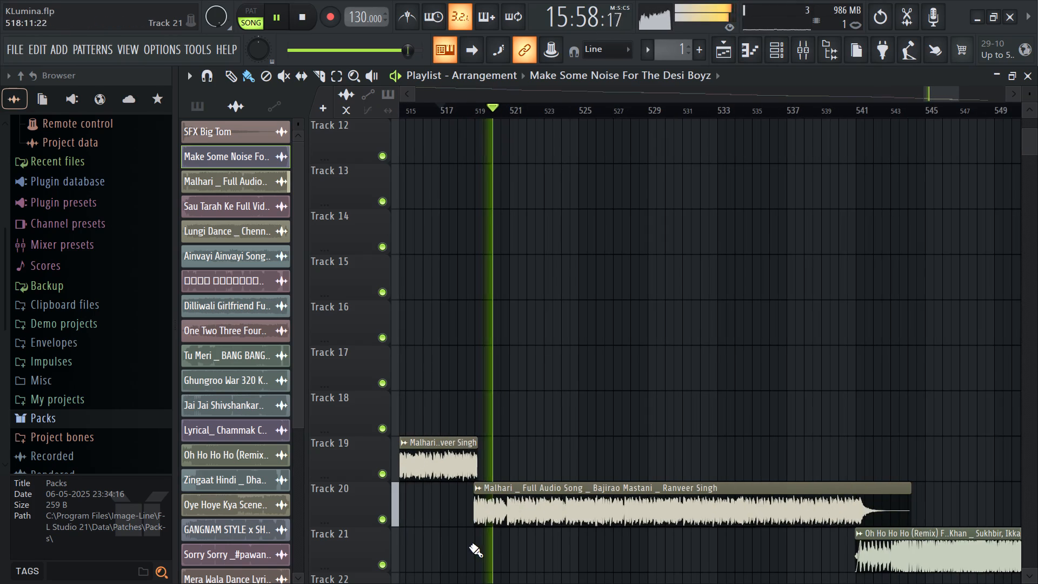
ctrl+scroll(832, 367, down, 4)
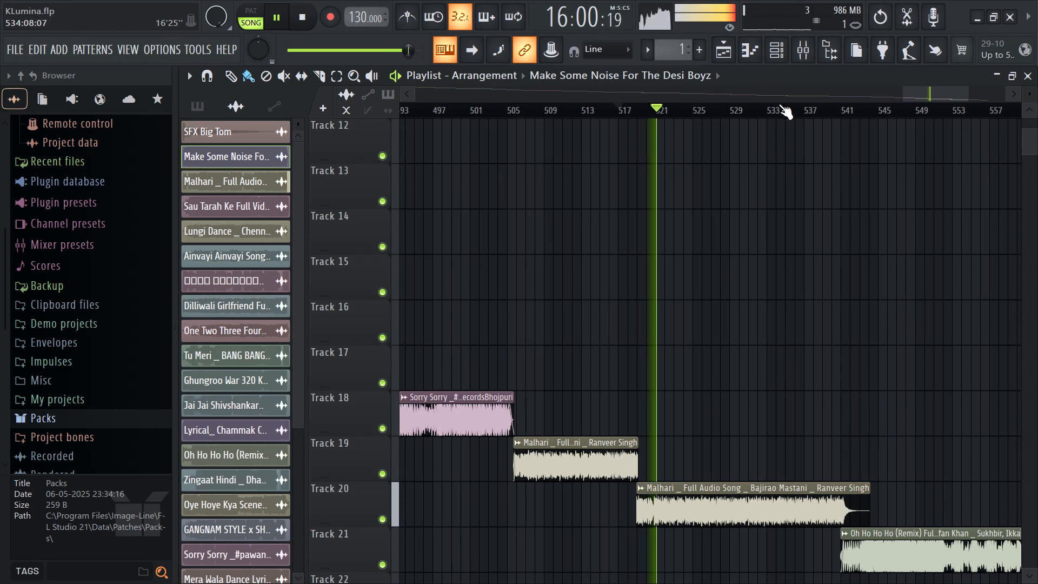
click(807, 107)
click(837, 112)
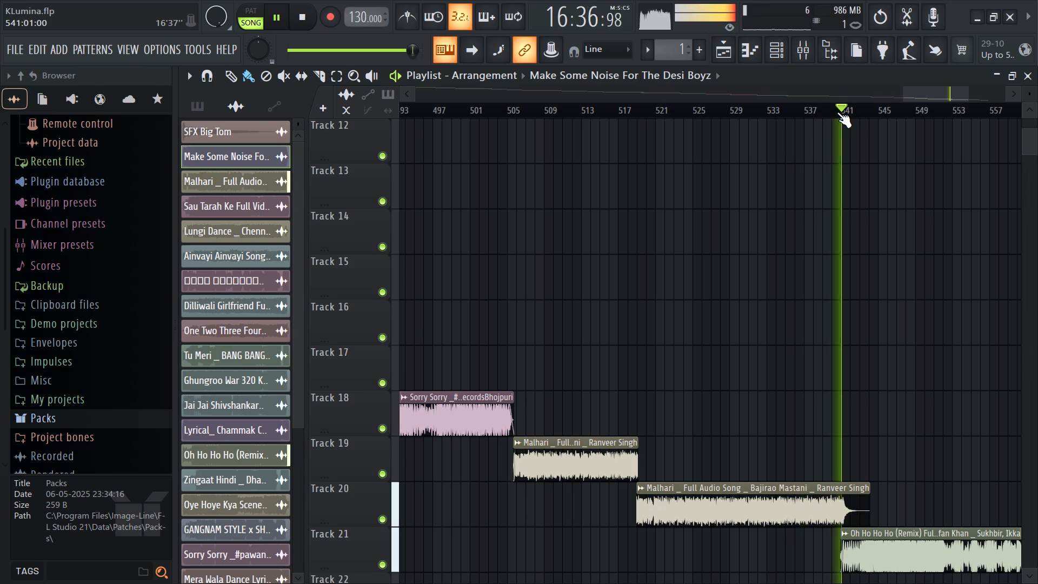
click(827, 108)
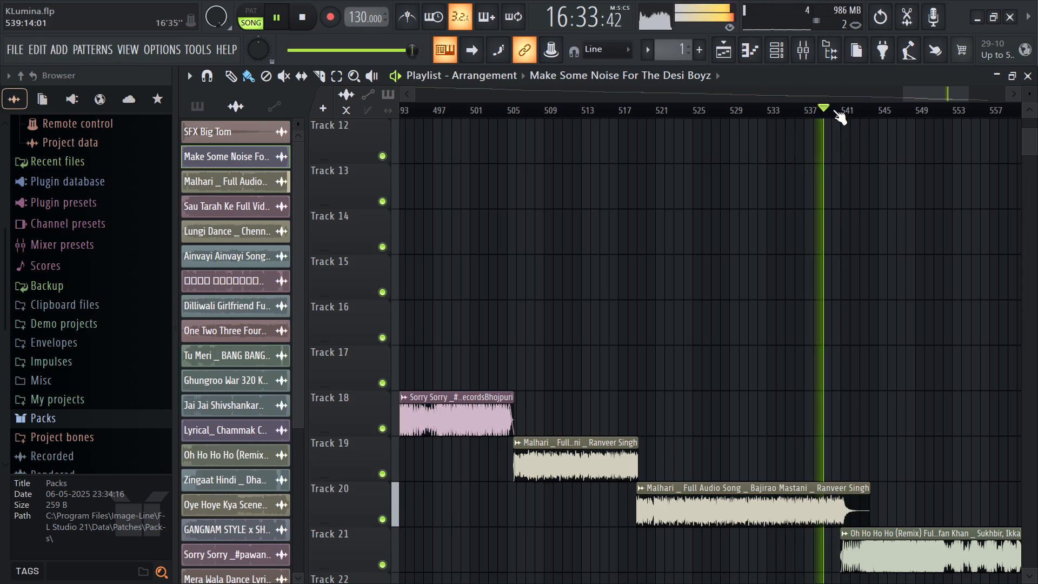
ctrl+scroll(859, 471, down, 5)
scroll(889, 410, down, 4)
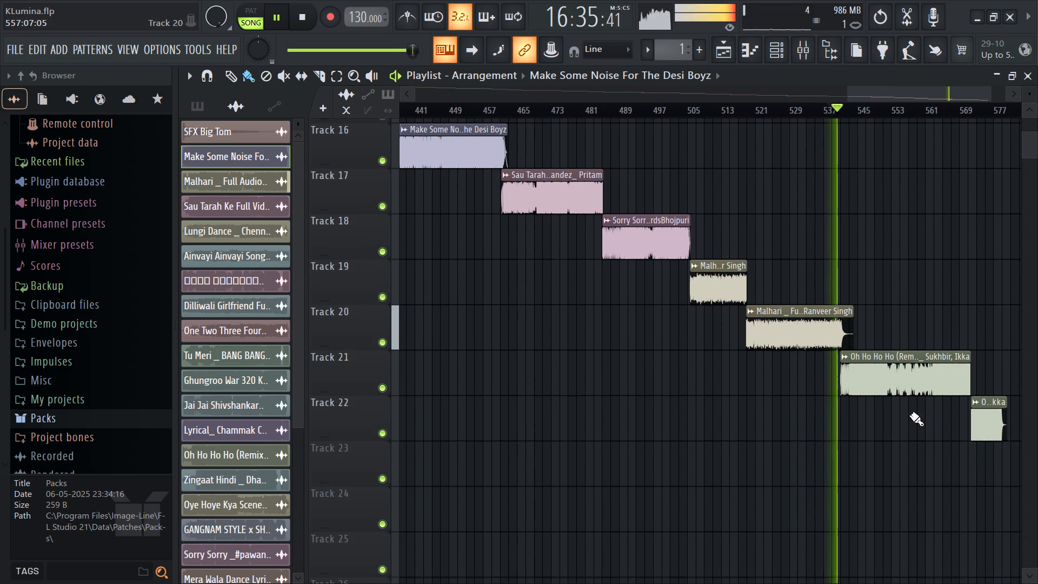
ctrl+scroll(758, 453, down, 3)
ctrl+scroll(960, 436, up, 7)
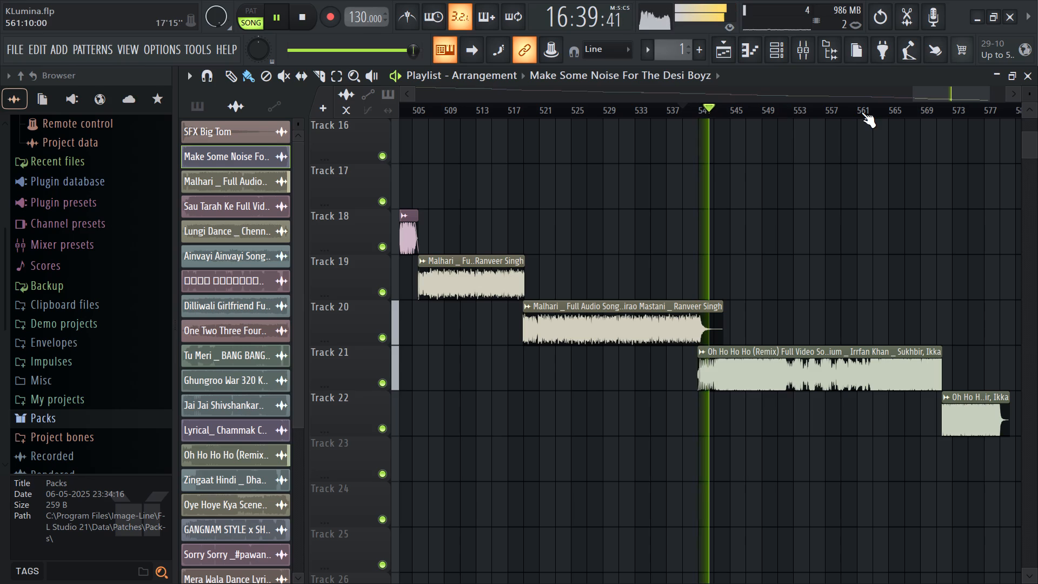
Listen to the transition between the Oh Ho Ho Ho clips on Tracks 21 and 22 from about bar 570.
click(933, 112)
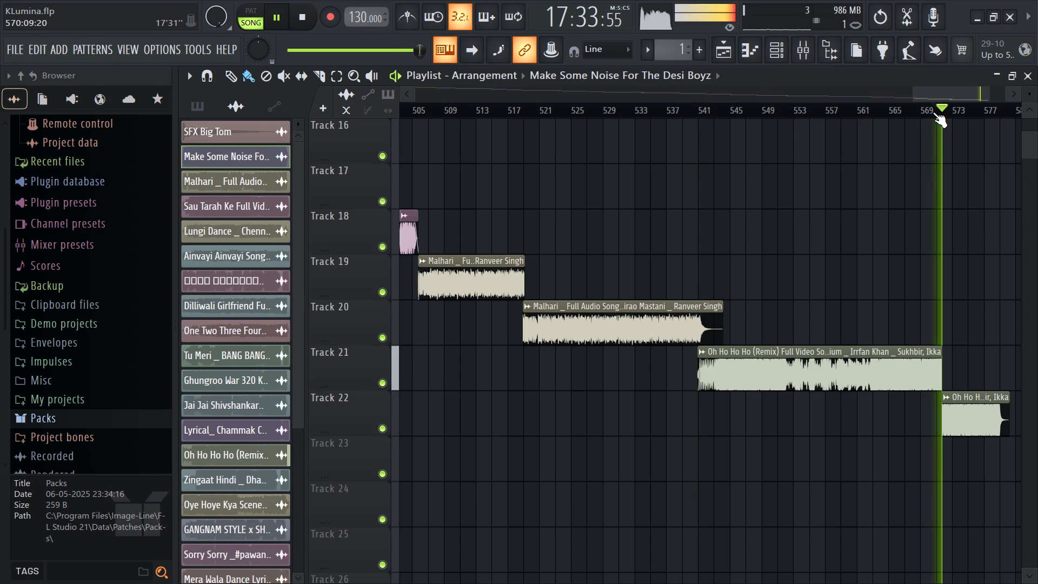
click(930, 112)
ctrl+scroll(969, 405, up, 15)
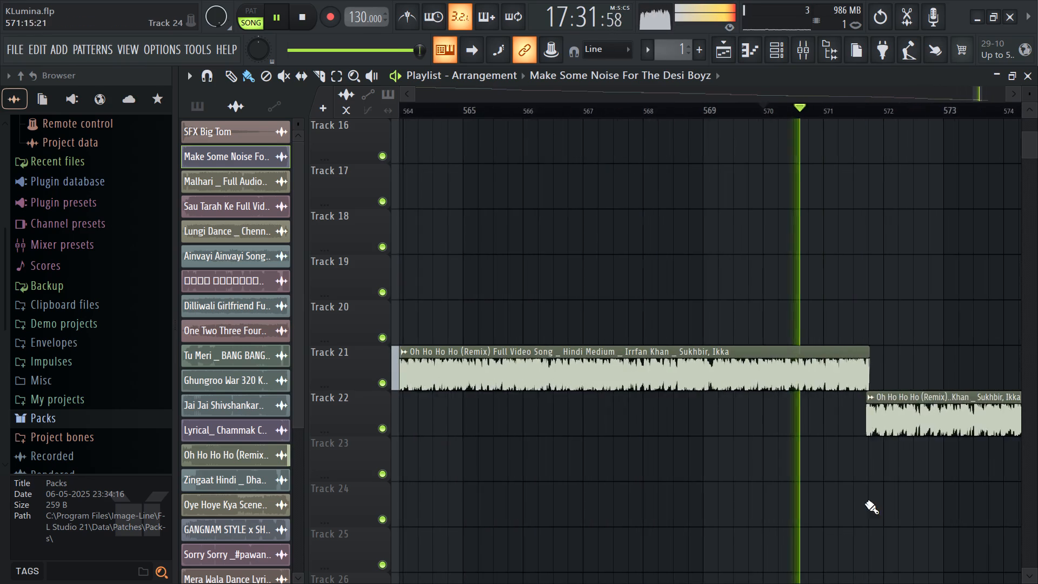
ctrl+scroll(865, 503, up, 10)
ctrl+scroll(956, 524, up, 6)
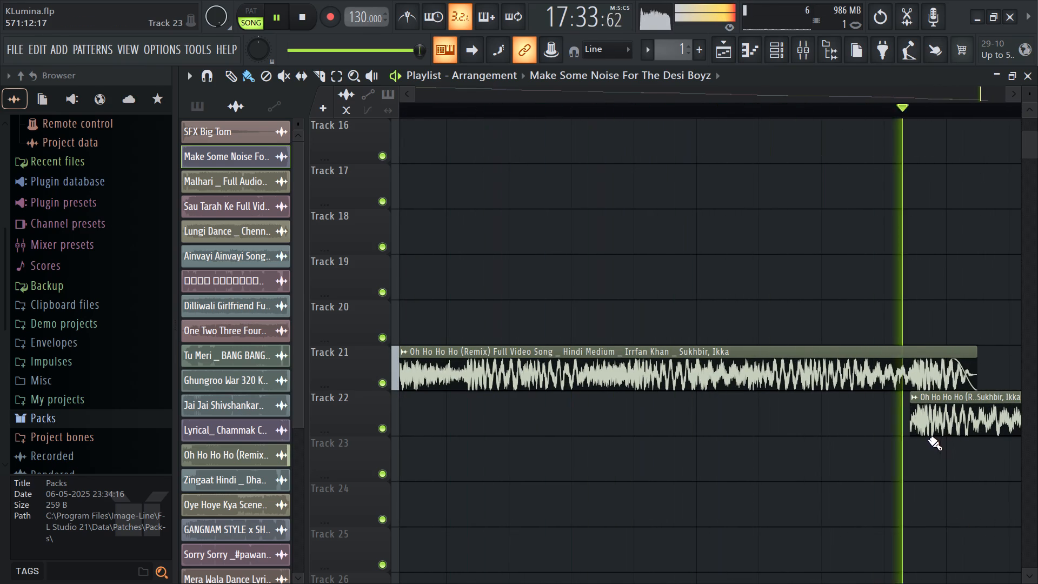
Save the project.
key(ctrl+s)
key(ctrl+s)
Listen to the ending of the last Oh Ho Ho Ho clip on Track 22 and stop playback.
ctrl+scroll(544, 403, down, 17)
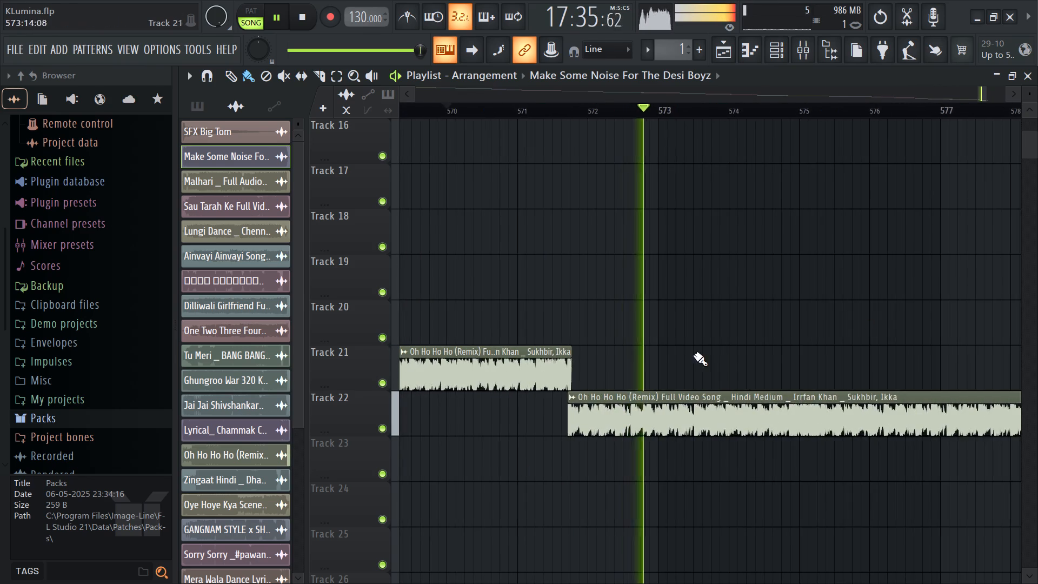
ctrl+scroll(684, 354, down, 6)
click(789, 109)
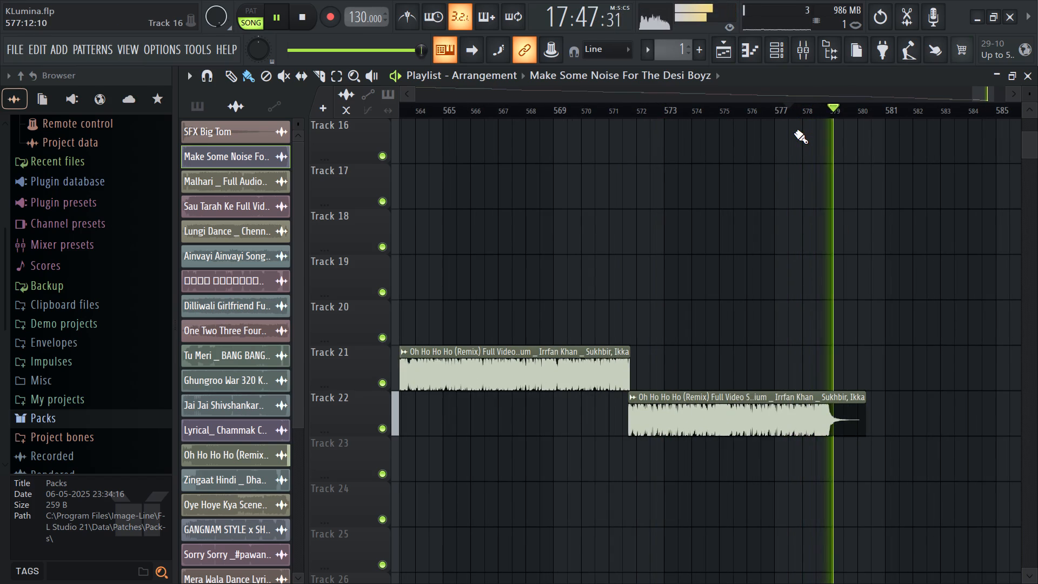
key(space)
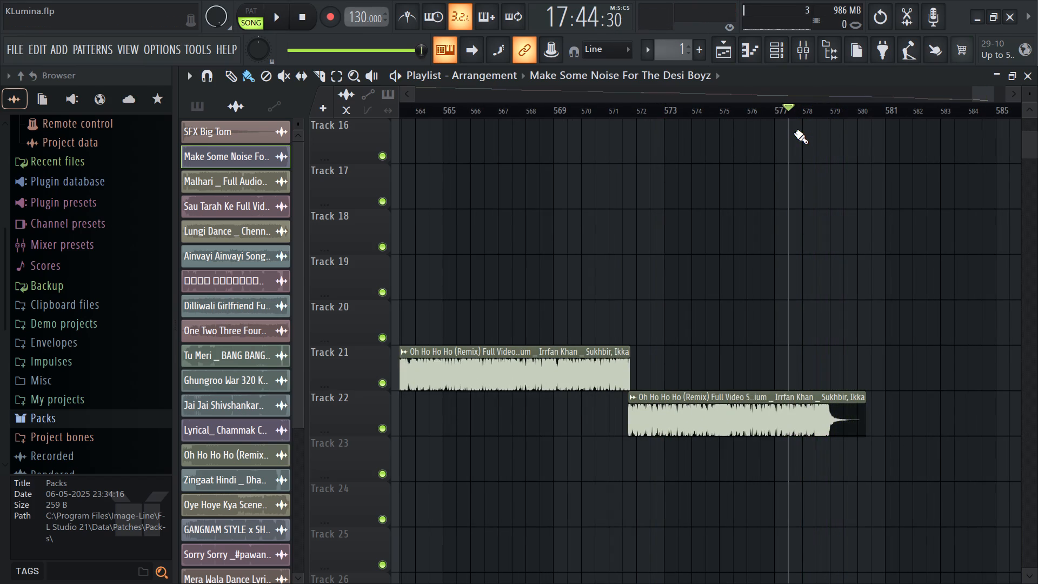
click(815, 109)
click(826, 111)
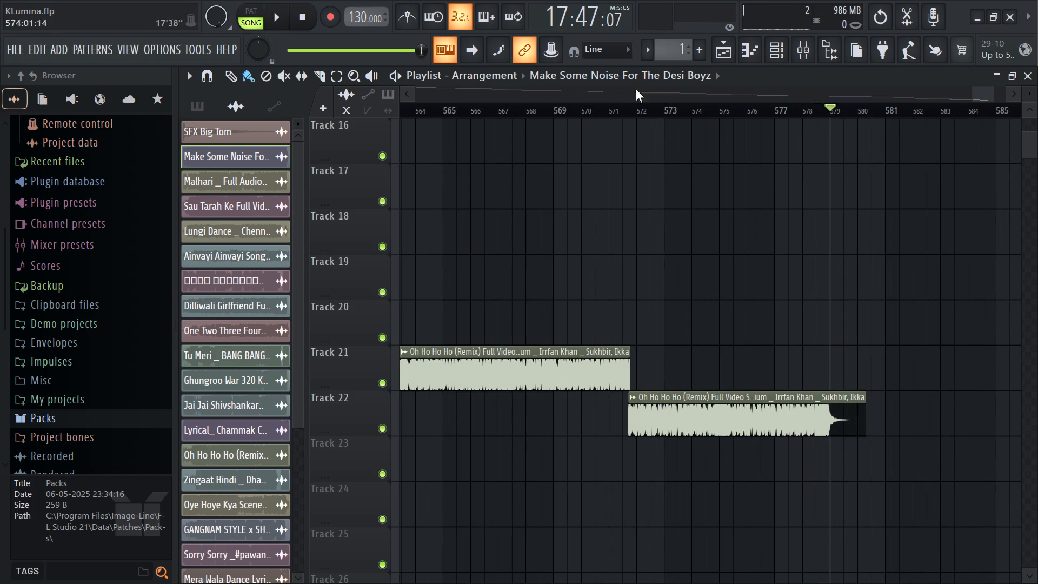
Export the full song as a WAV file named KLumina Final to the Desktop and start rendering.
click(19, 48)
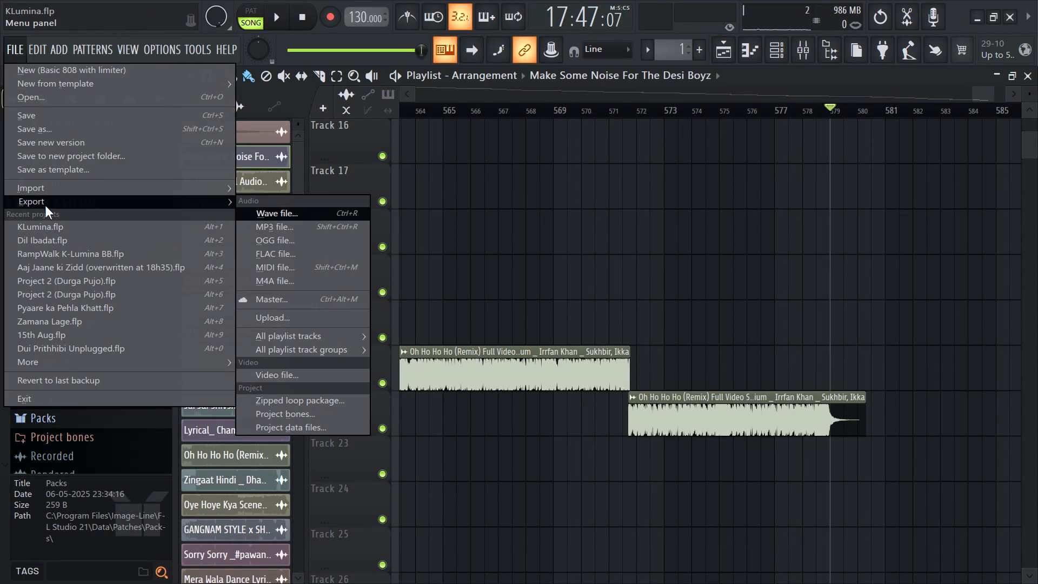
click(294, 213)
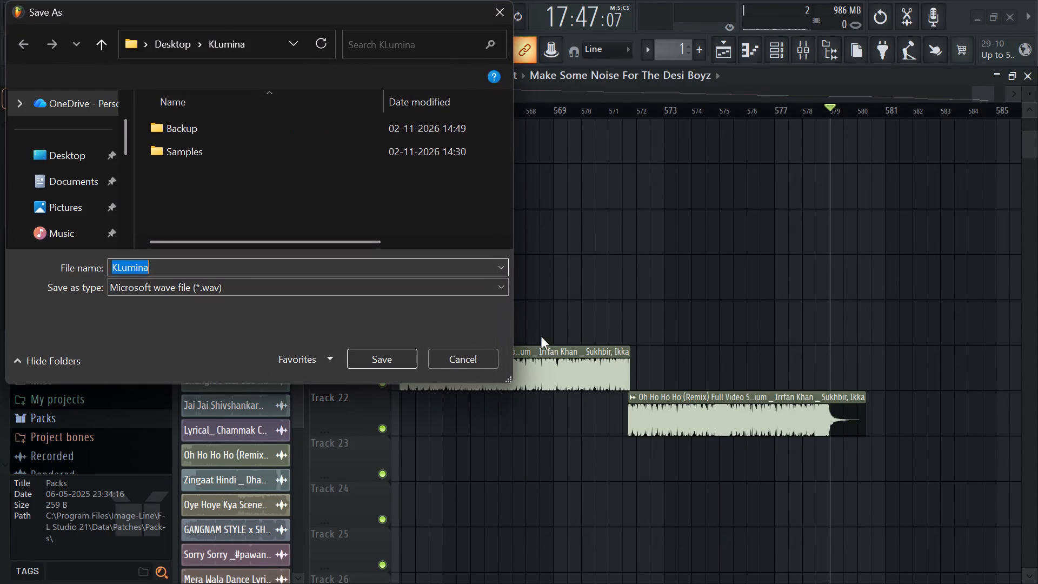
click(164, 273)
key(space)
text(Final)
click(98, 160)
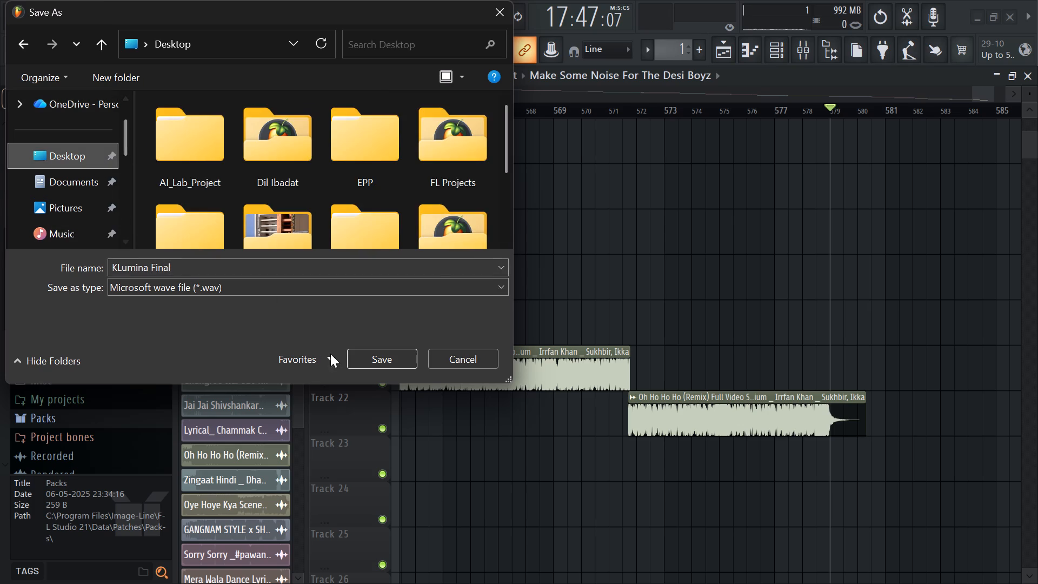
click(382, 357)
click(661, 513)
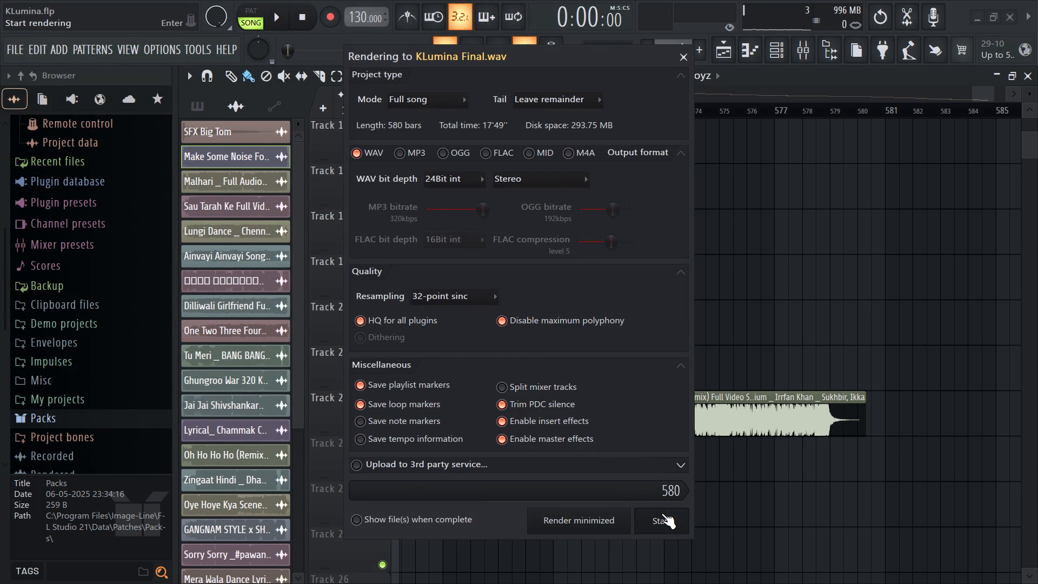
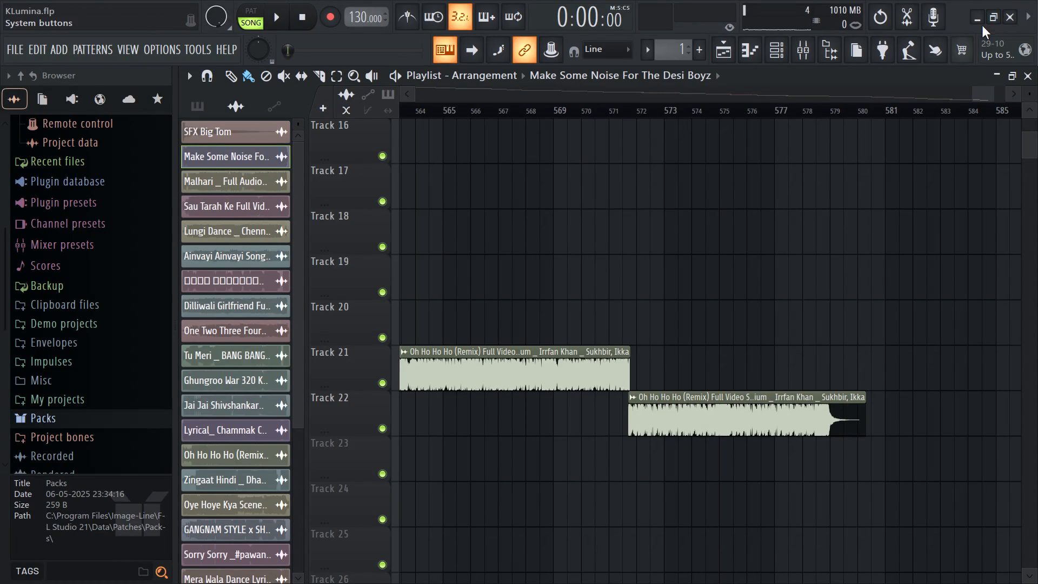
Save the KLumina project.
key(ctrl+s)
key(ctrl+s)
key(ctrl+s)
key(ctrl+s)
key(ctrl+s)
key(ctrl+s)
key(ctrl+s)
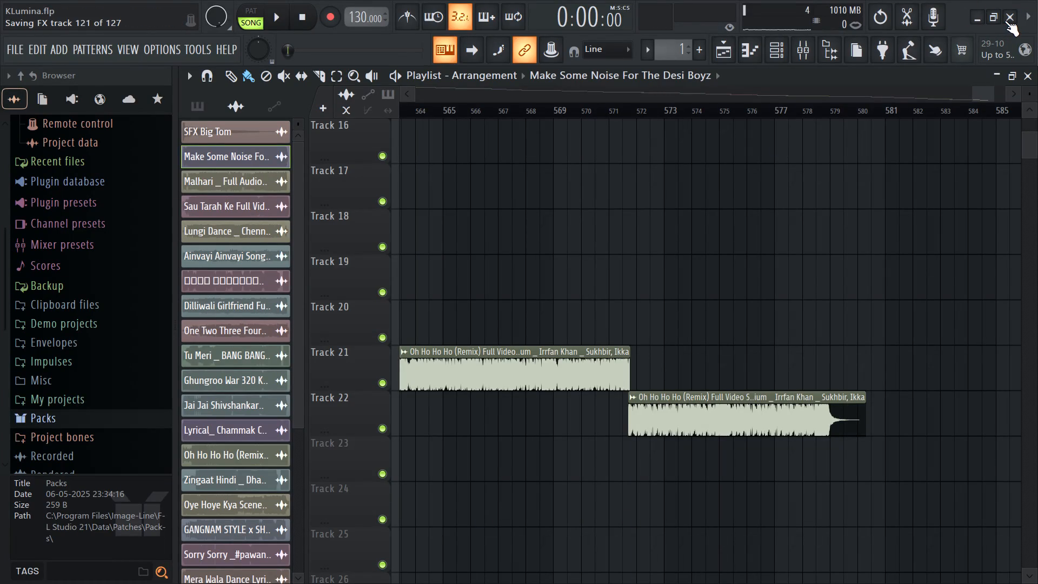
key(ctrl+s)
key(ctrl+s)
key(ctrl+s)
key(ctrl+s)
key(ctrl+s)
key(ctrl+s)
key(ctrl+s)
key(ctrl+s)
key(ctrl+s)
key(ctrl+s)
key(ctrl+s)
key(ctrl+s)
key(ctrl+s)
key(ctrl+s)
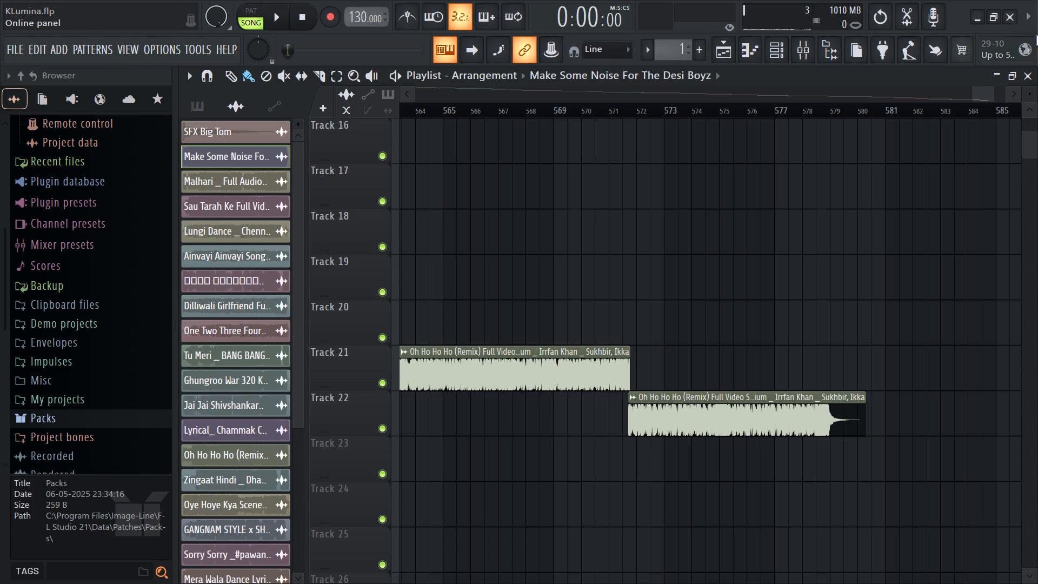
key(ctrl+s)
key(ctrl+s)
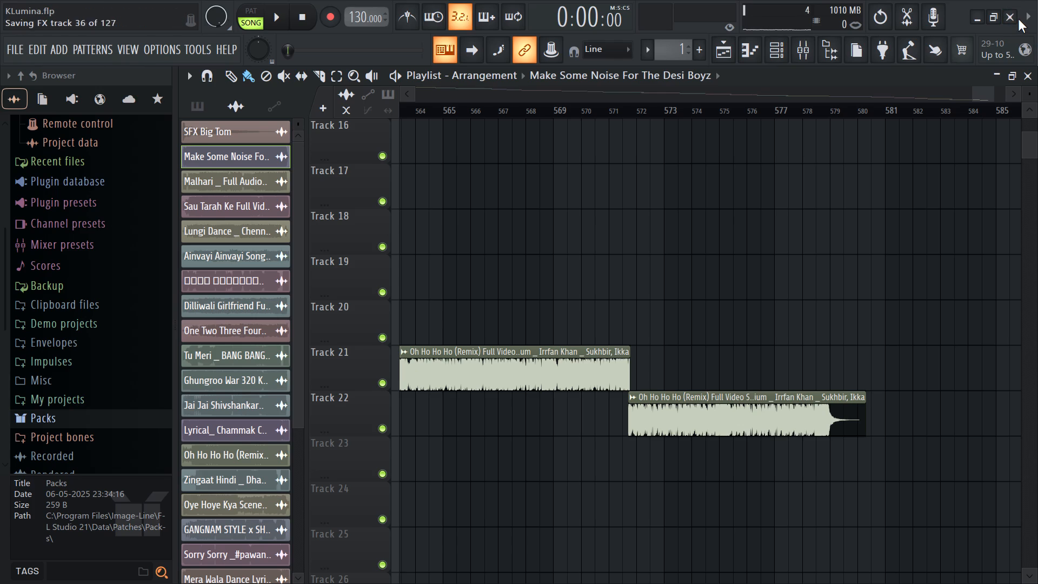
key(ctrl+s)
key(ctrl+s)
key(ctrl+s)
key(ctrl+s)
key(ctrl+s)
key(ctrl+s)
key(ctrl+s)
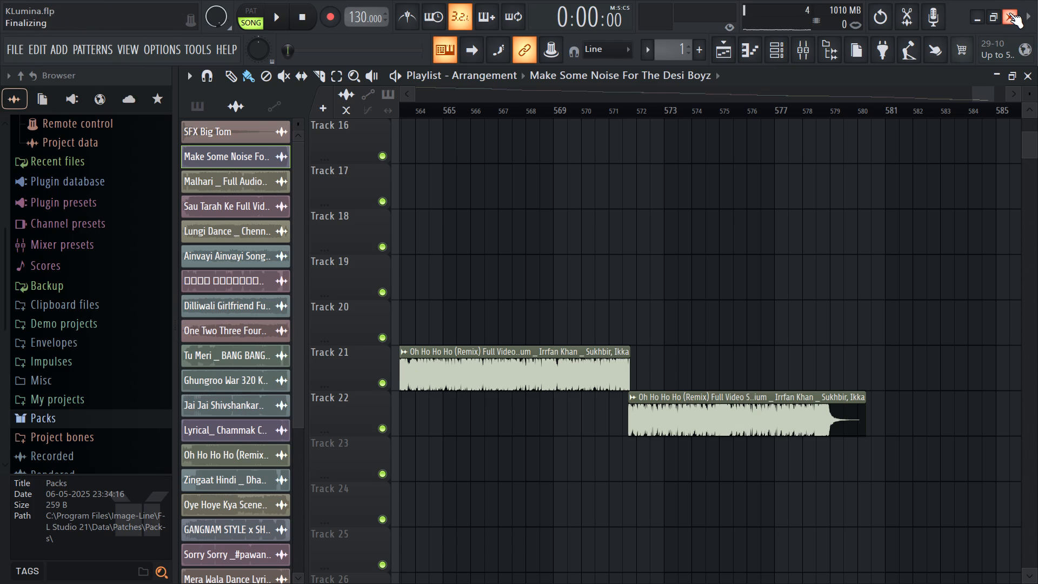
Close FL Studio and the open Downloads and KLumina folder windows to clear the desktop.
click(1009, 12)
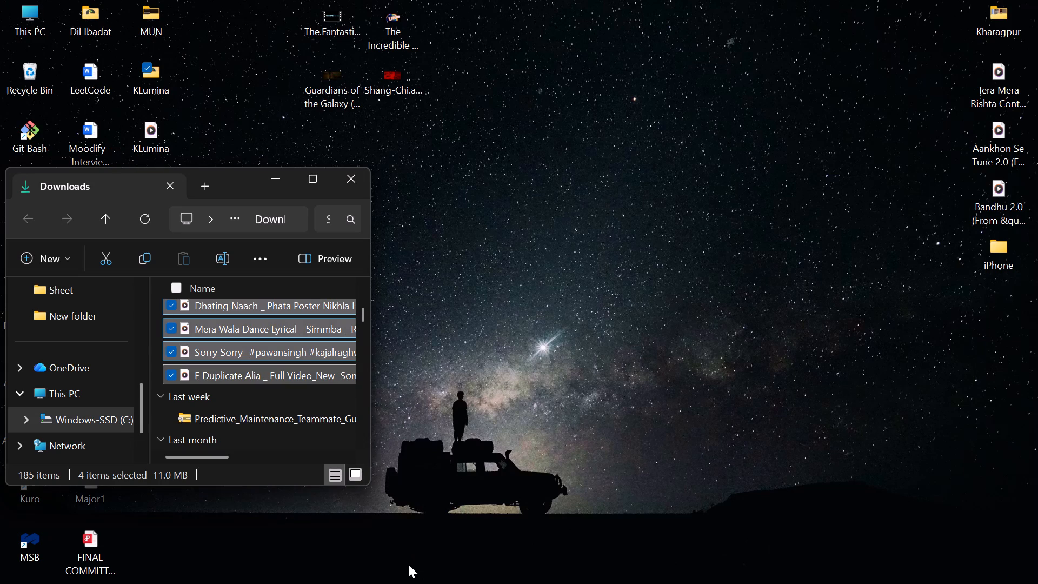
click(348, 182)
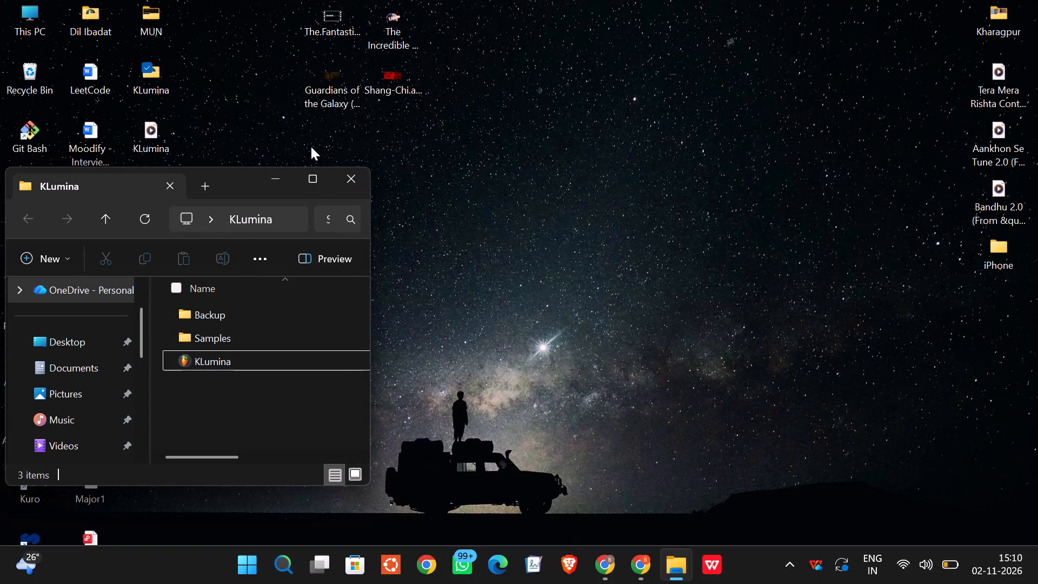
click(353, 174)
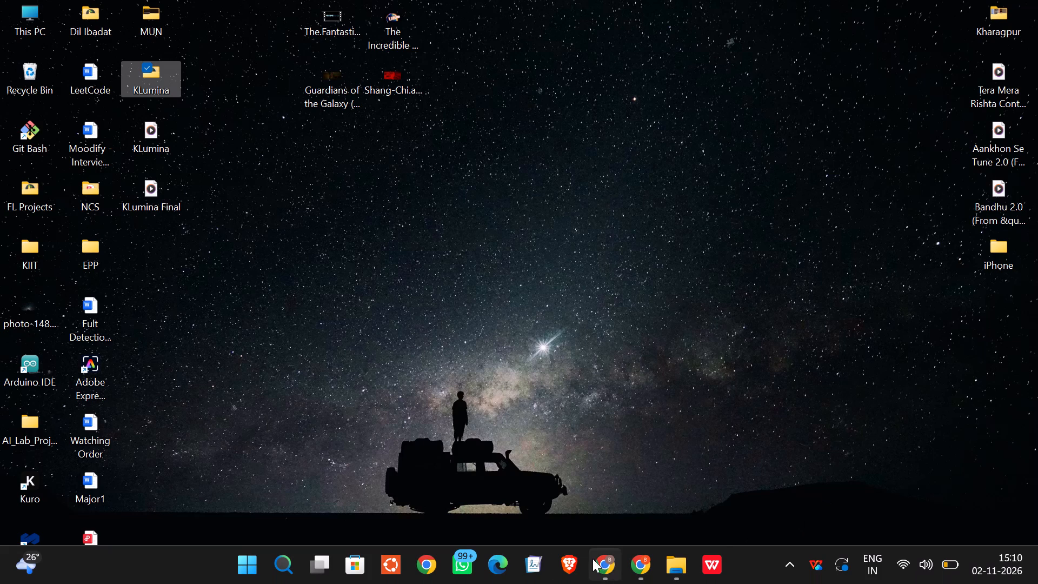
Switch to WhatsApp.
click(458, 563)
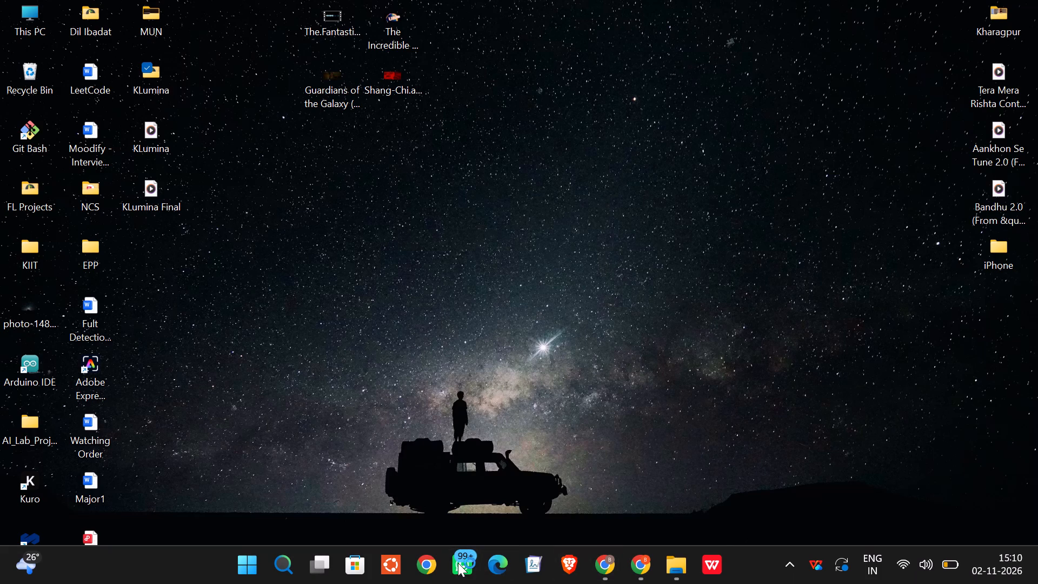
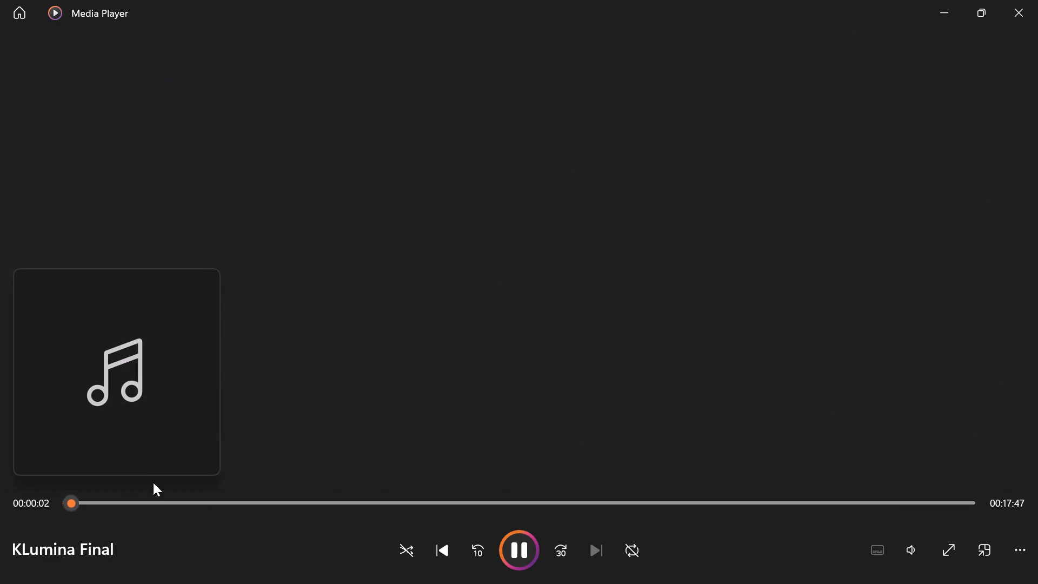
Raise the playback volume to 100 for the KLumina Final track in Media Player.
click(909, 547)
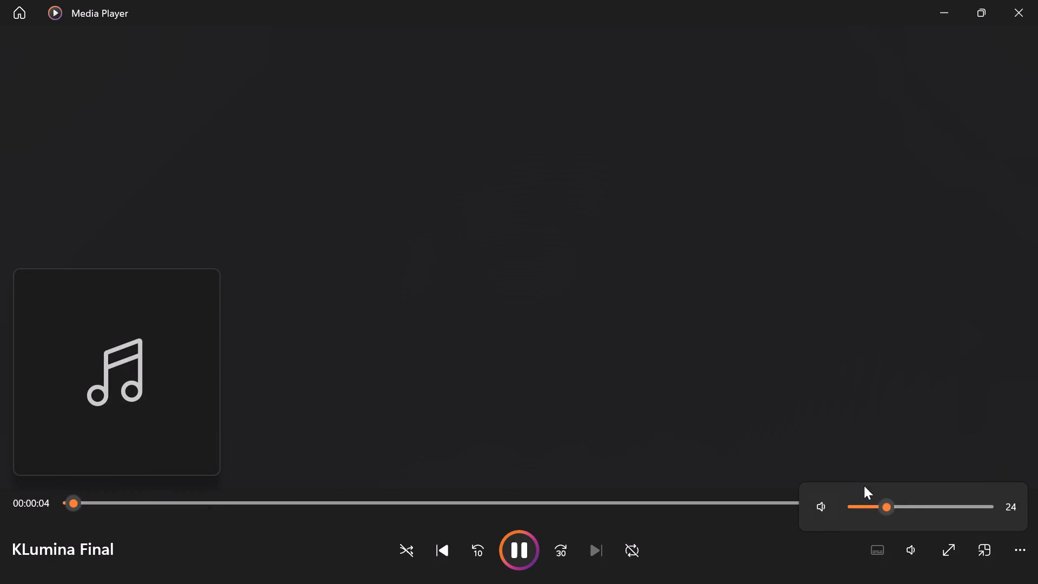
drag(888, 501, 1037, 551)
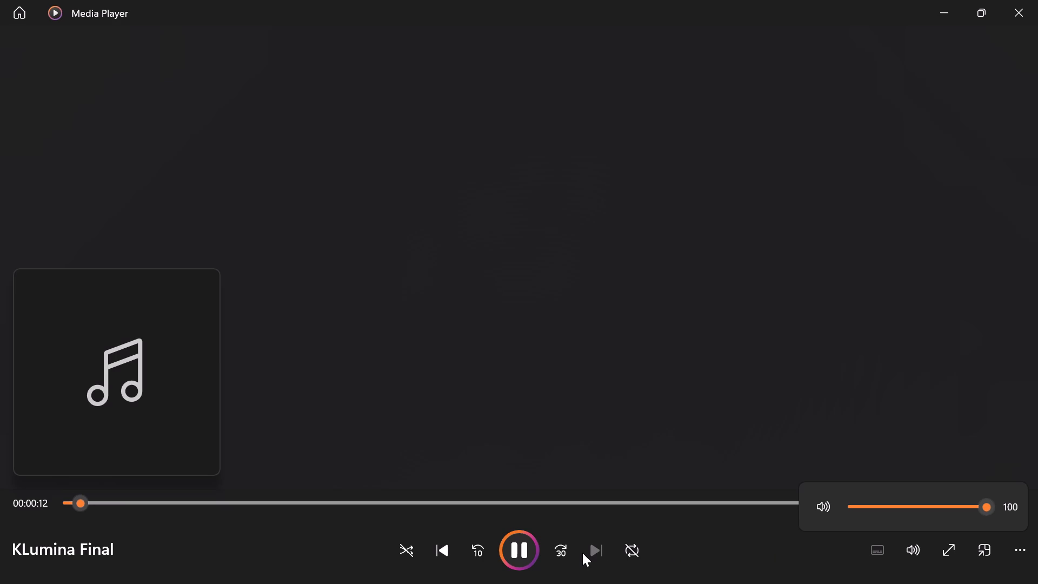
click(567, 395)
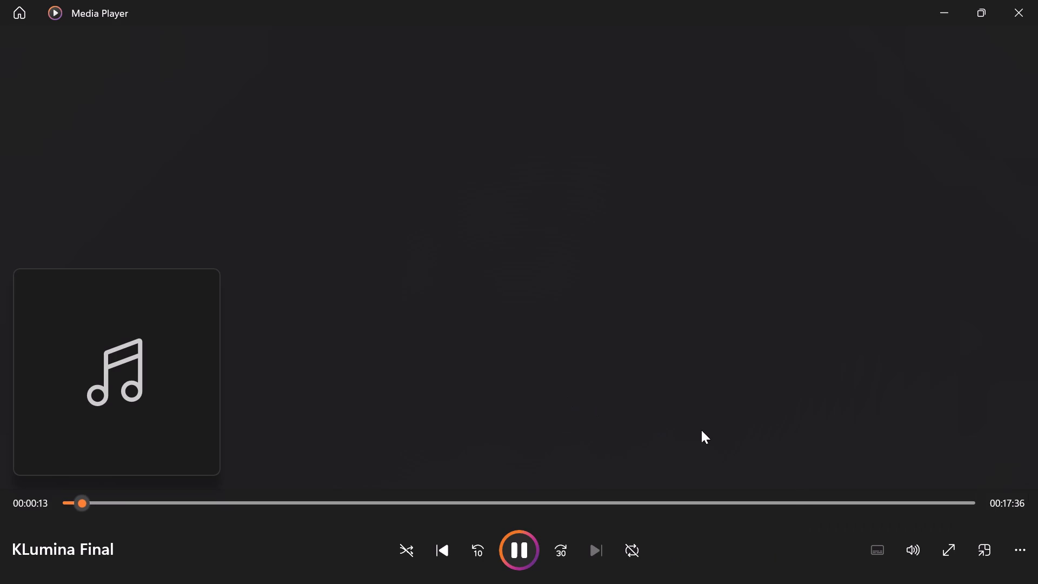